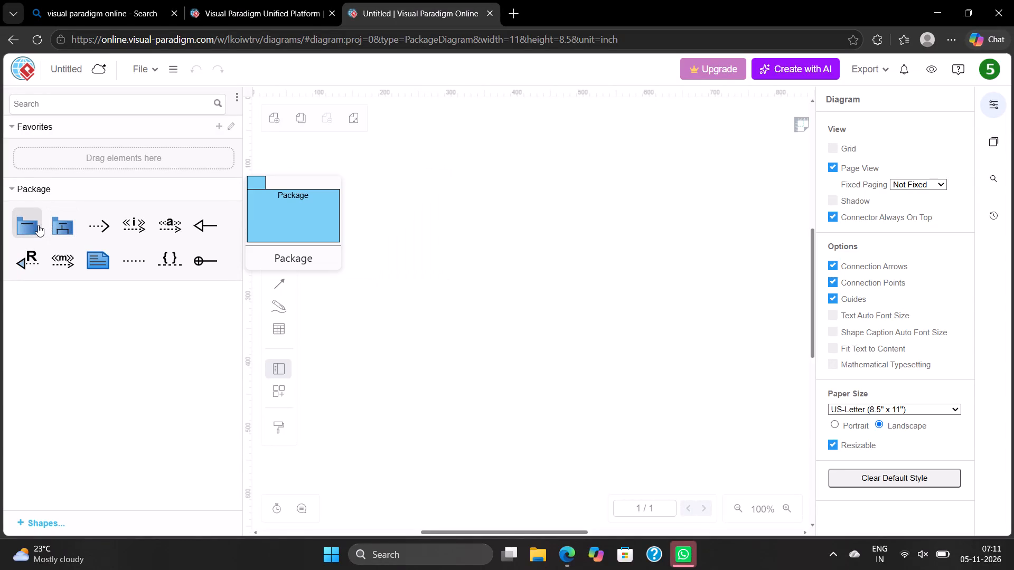
Add a Package shape to the diagram and move it to the upper-left area of the blank canvas.
{"action": "left_click", "coordinate": [38, 225]}
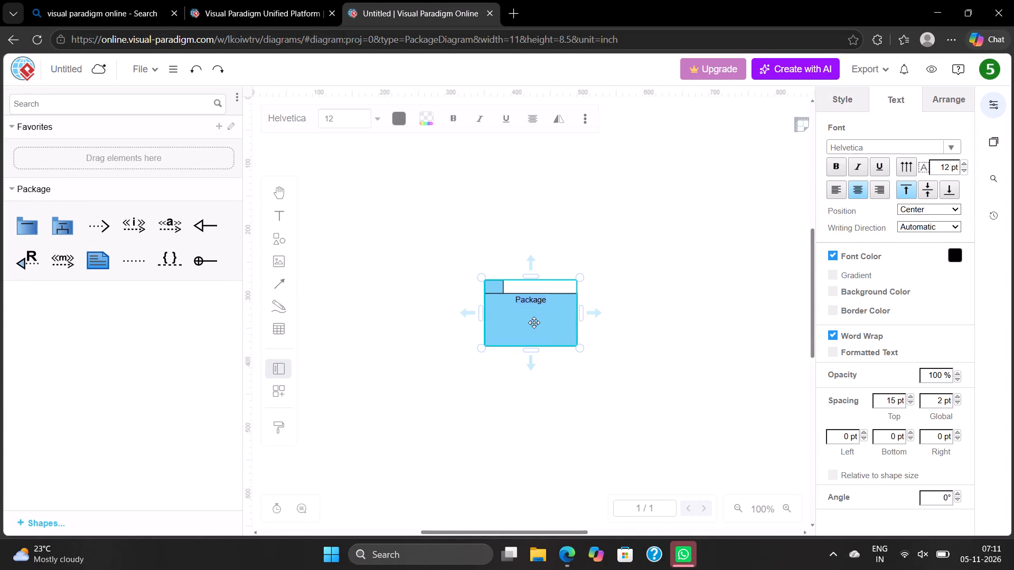
{"action": "left_click_drag", "start_coordinate": [534, 322], "coordinate": [447, 264]}
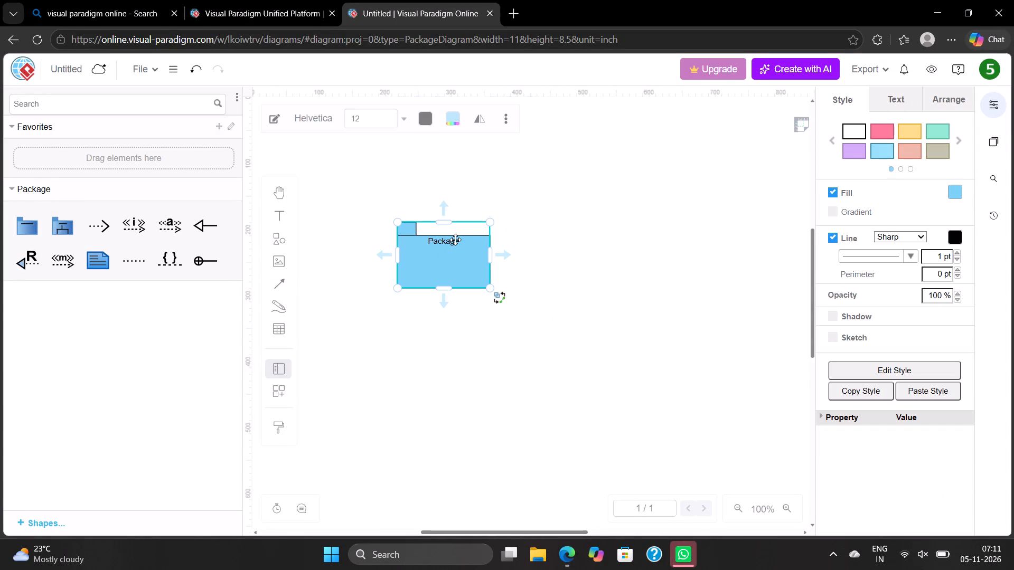
Open the package shape's label for editing and clear its default name.
{"action": "double_click", "coordinate": [457, 241]}
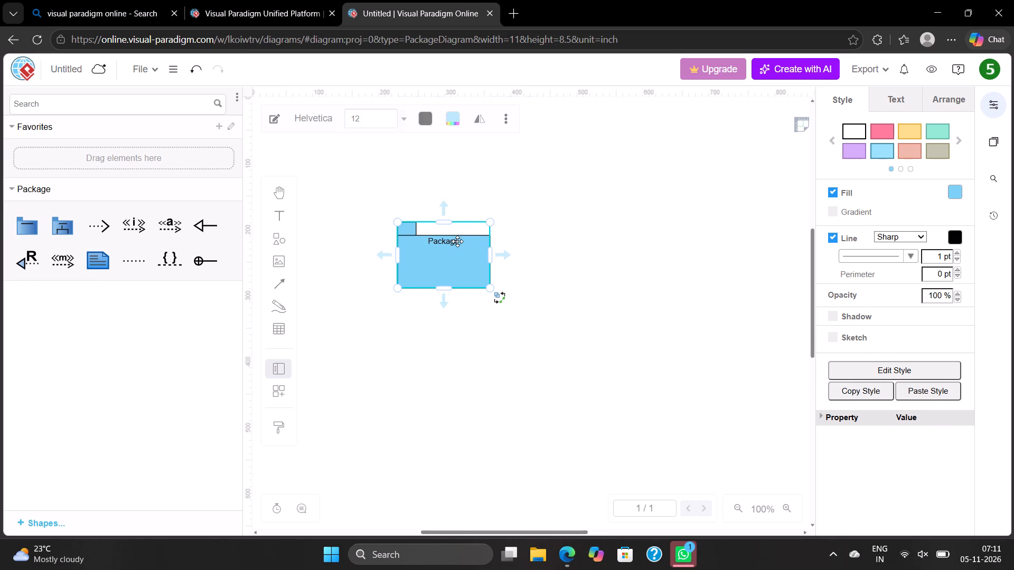
{"action": "left_click", "coordinate": [457, 241]}
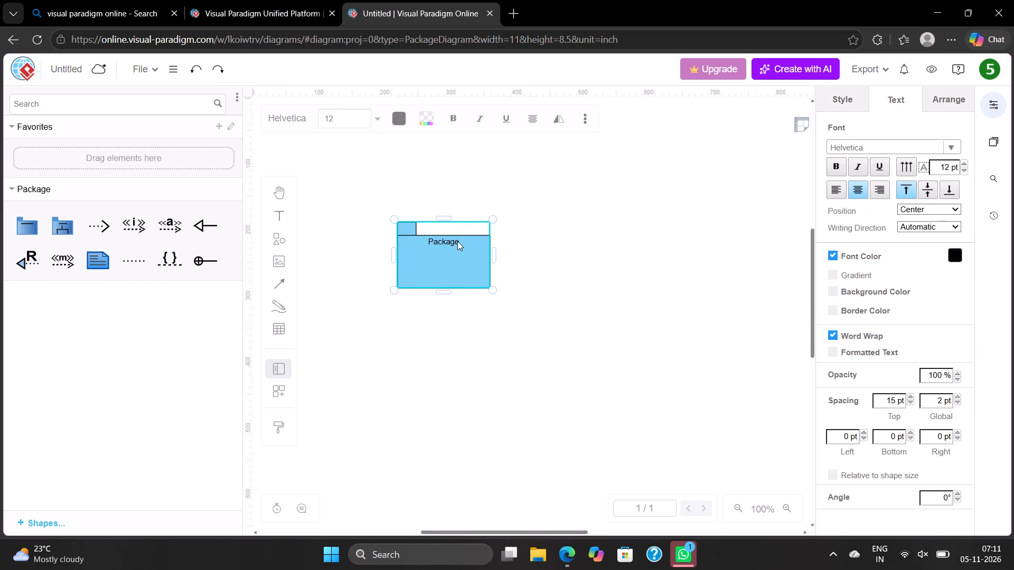
{"action": "key", "text": "BackSpace"}
{"action": "key", "text": "BackSpace"}
{"action": "key", "text": "BackSpace"}
{"action": "key", "text": "BackSpace"}
{"action": "key", "text": "BackSpace"}
{"action": "key", "text": "BackSpace"}
{"action": "key", "text": "BackSpace"}
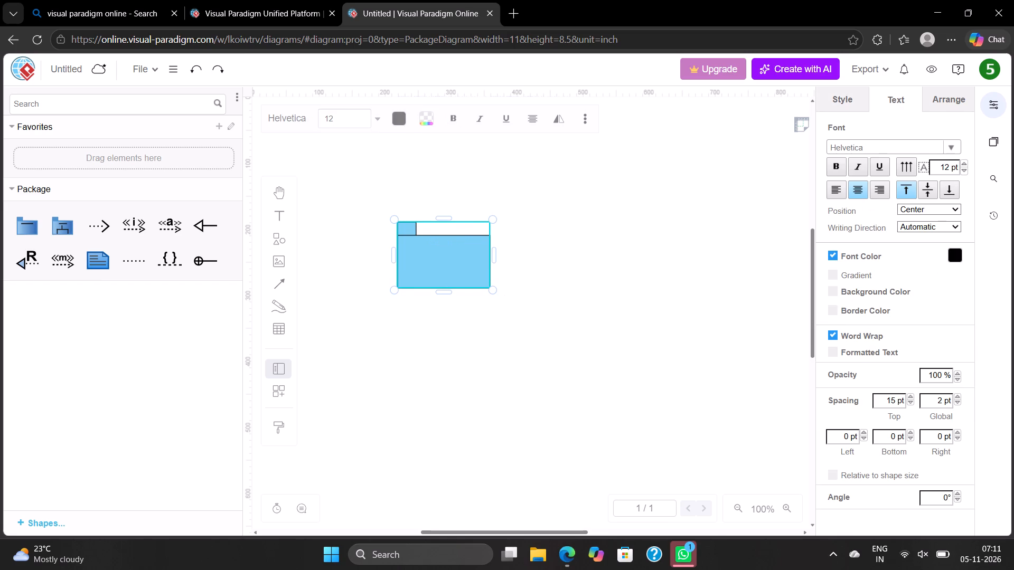
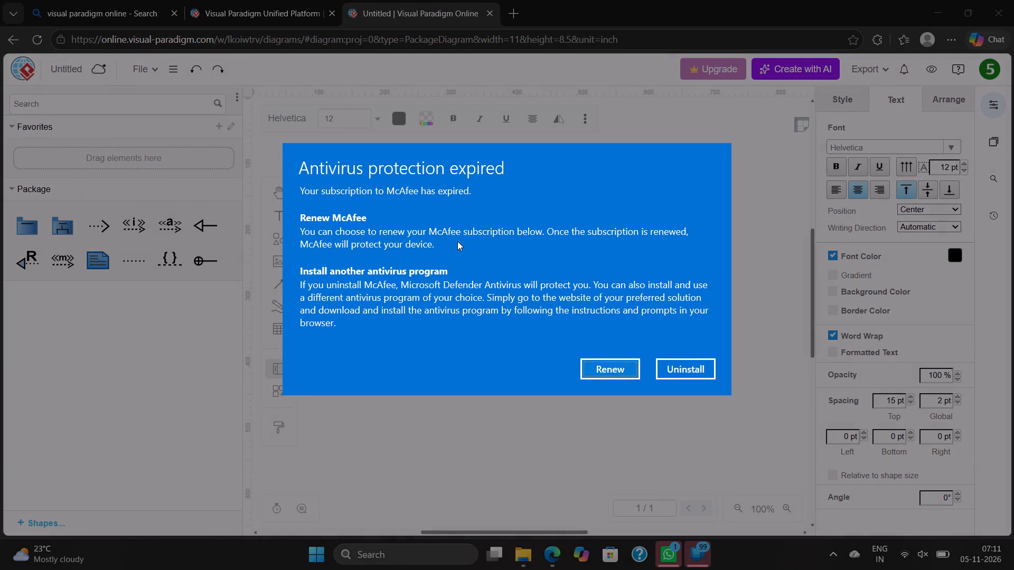
Dismiss the expired McAfee antivirus notice by choosing to renew.
{"action": "left_click", "coordinate": [607, 373]}
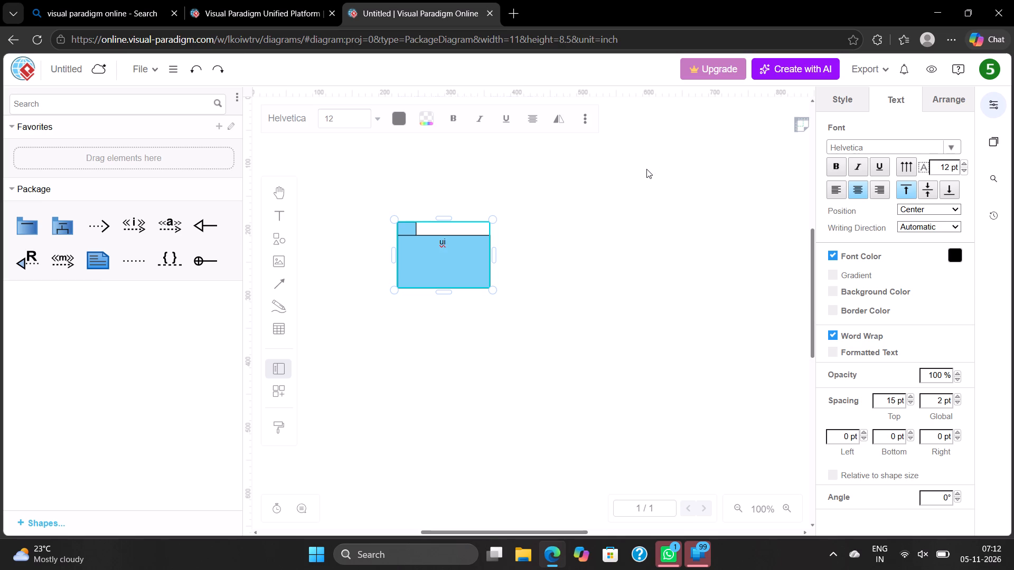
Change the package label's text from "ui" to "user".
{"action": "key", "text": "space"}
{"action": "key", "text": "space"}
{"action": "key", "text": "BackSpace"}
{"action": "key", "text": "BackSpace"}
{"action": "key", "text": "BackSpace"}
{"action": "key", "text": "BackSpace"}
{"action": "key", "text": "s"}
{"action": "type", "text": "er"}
Add "Dashboard" on a second line of the package label, using spaces to wrap it below the first line.
{"action": "key", "text": "space"}
{"action": "key", "text": "space"}
{"action": "key", "text": "space"}
{"action": "key", "text": "space"}
{"action": "key", "text": "space"}
{"action": "key", "text": "space"}
{"action": "key", "text": "space"}
{"action": "key", "text": "space"}
{"action": "key", "text": "space"}
{"action": "key", "text": "space"}
{"action": "key", "text": "space"}
{"action": "key", "text": "space"}
{"action": "key", "text": "space"}
{"action": "key", "text": "space"}
{"action": "key", "text": "space"}
{"action": "key", "text": "space"}
{"action": "key", "text": "space"}
{"action": "key", "text": "space"}
{"action": "key", "text": "space"}
{"action": "key", "text": "space"}
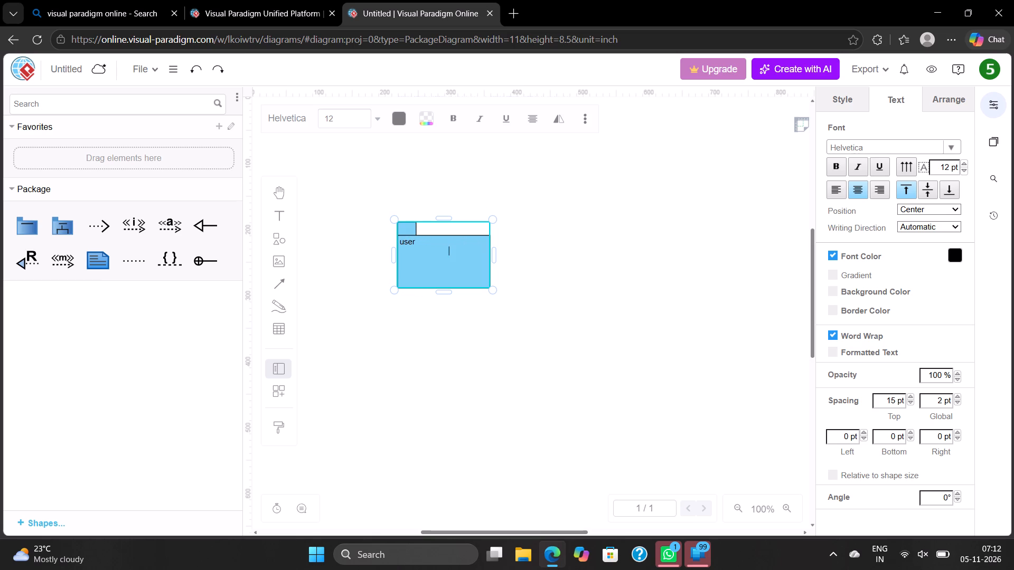
{"action": "key", "text": "BackSpace"}
{"action": "key", "text": "BackSpace"}
{"action": "type", "text": "Dash"}
{"action": "key", "text": "b"}
{"action": "type", "text": "oard"}
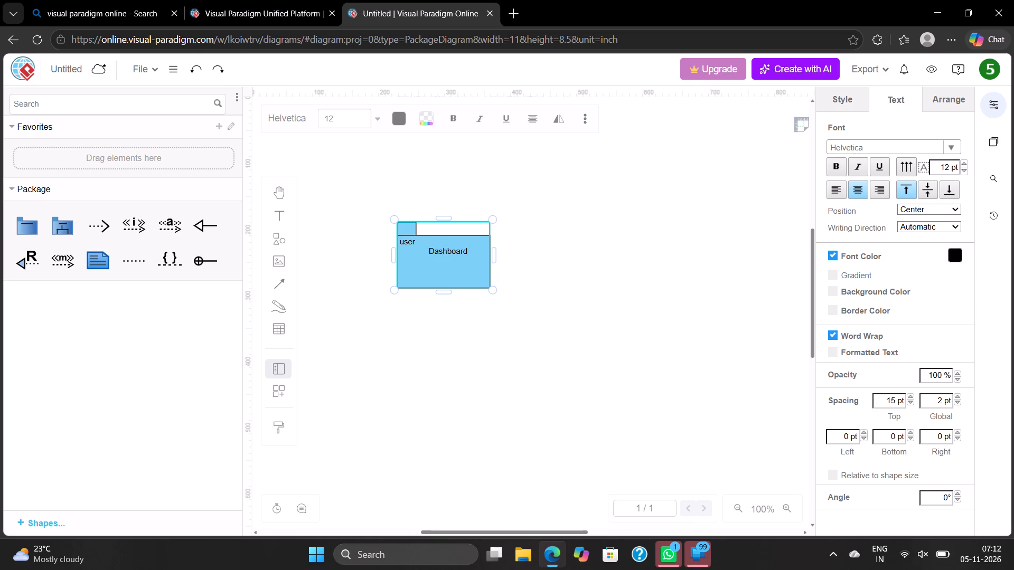
Add "BookingPage" on its own line below Dashboard in the package label.
{"action": "key", "text": "space"}
{"action": "key", "text": "space"}
{"action": "key", "text": "BackSpace"}
{"action": "key", "text": "BackSpace"}
{"action": "key", "text": "BackSpace"}
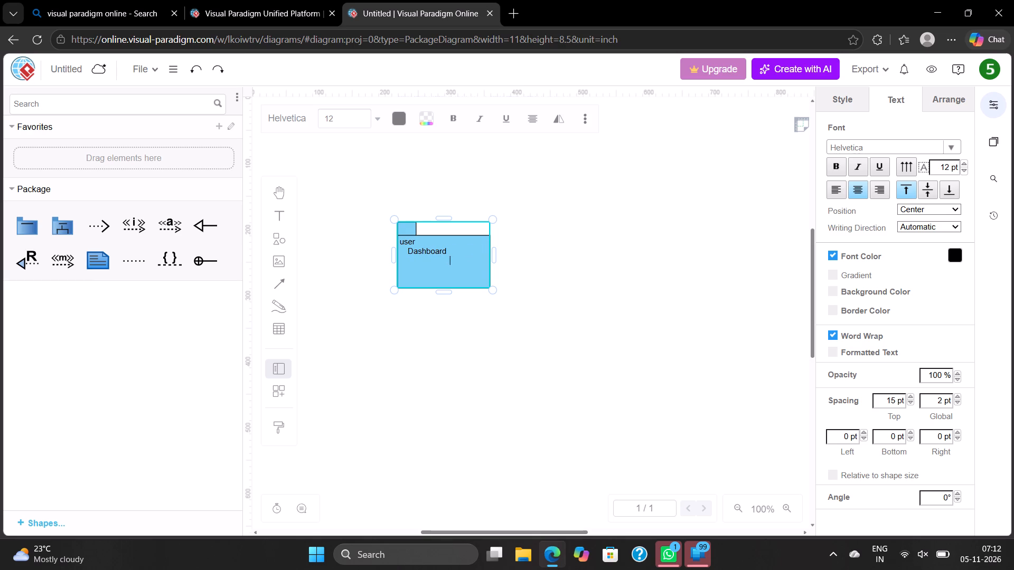
{"action": "type", "text": "Booking"}
{"action": "type", "text": "Page"}
Add "Payment Page" as the last line of the package label and finish editing.
{"action": "key", "text": "space"}
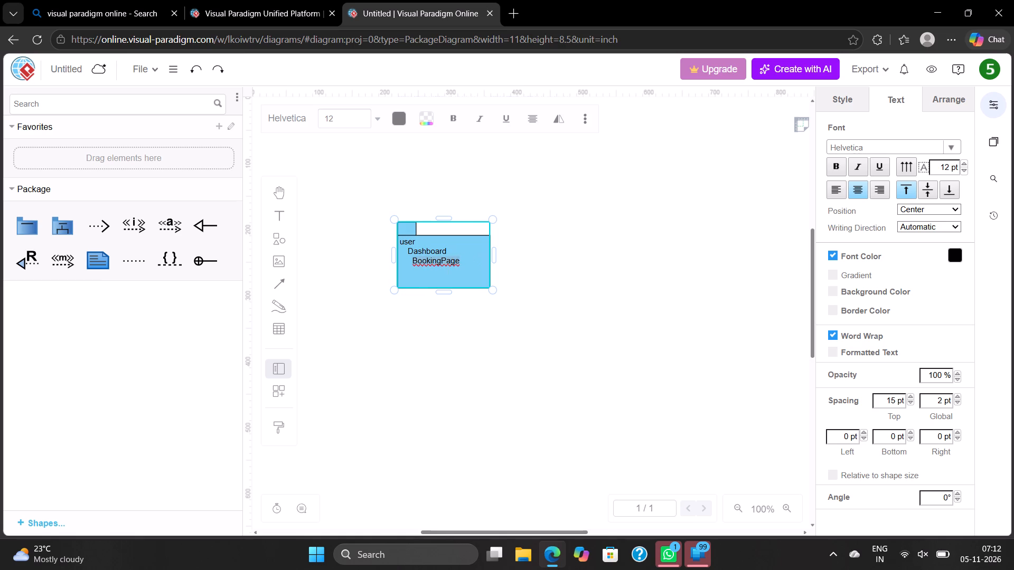
{"action": "type", "text": "Payment"}
{"action": "key", "text": "space"}
{"action": "type", "text": "Page"}
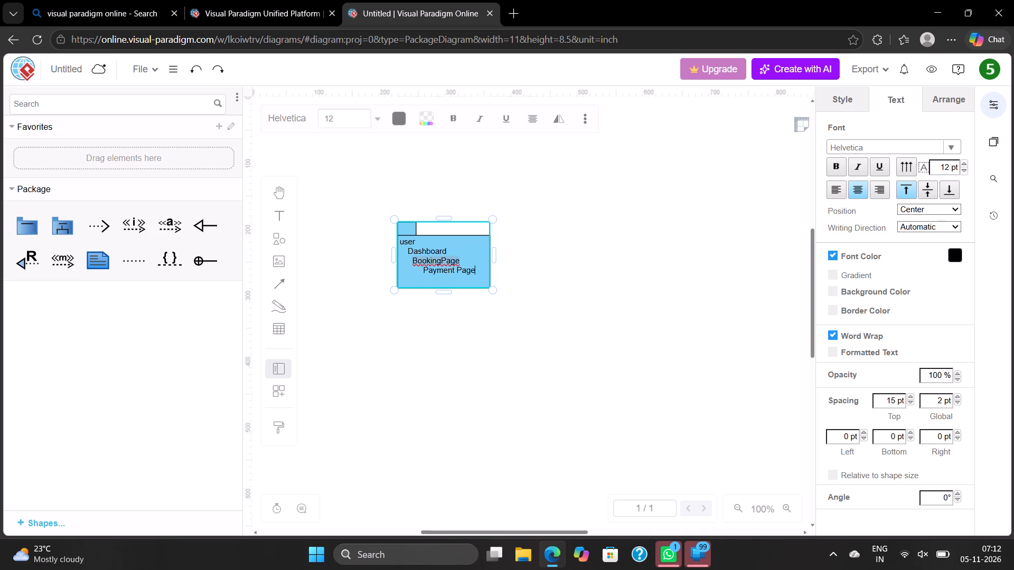
{"action": "left_click", "coordinate": [515, 203]}
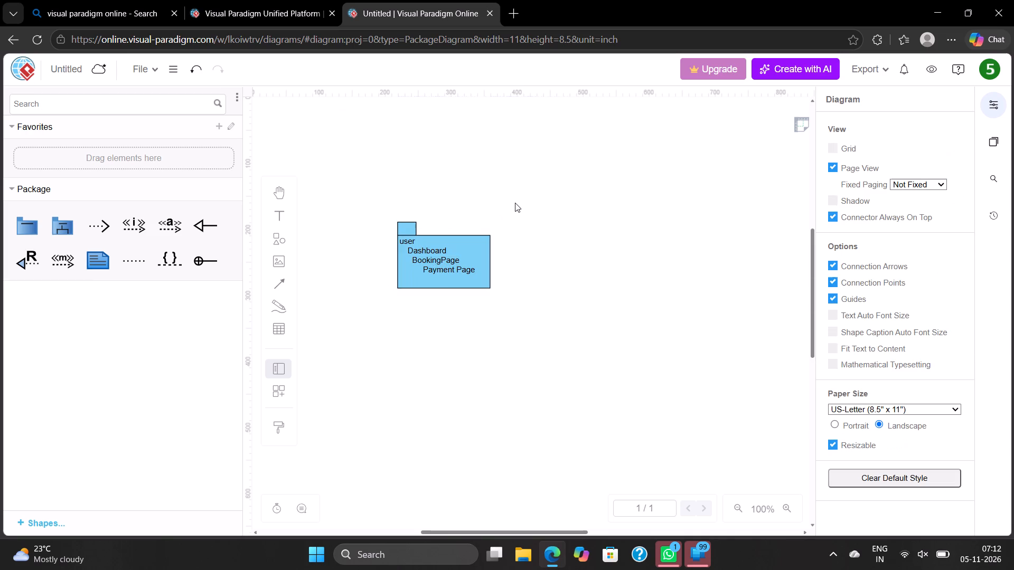
Reopen the package label and change its first line to "ui".
{"action": "left_click", "coordinate": [415, 242]}
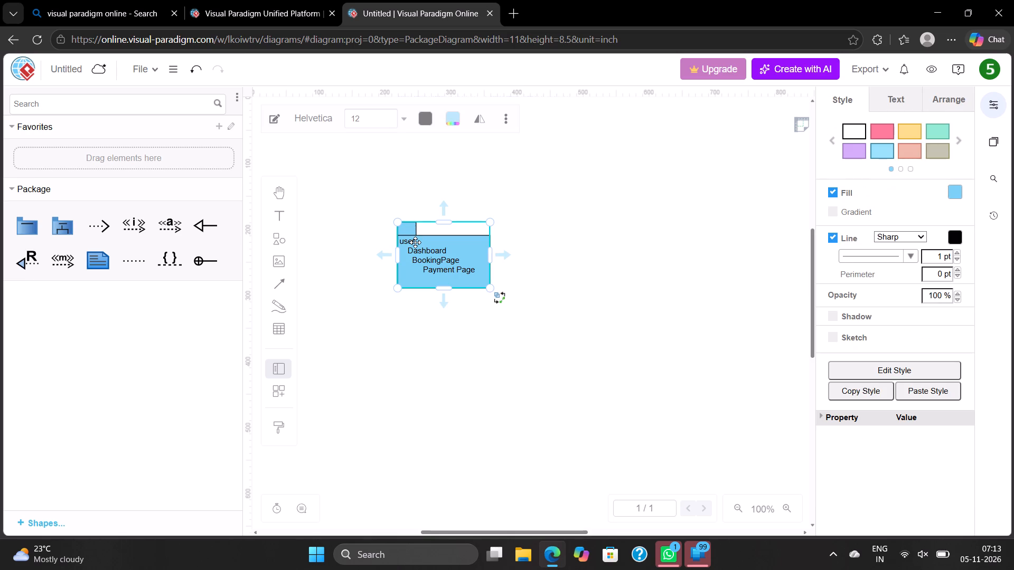
{"action": "double_click", "coordinate": [415, 242]}
{"action": "left_click", "coordinate": [415, 242]}
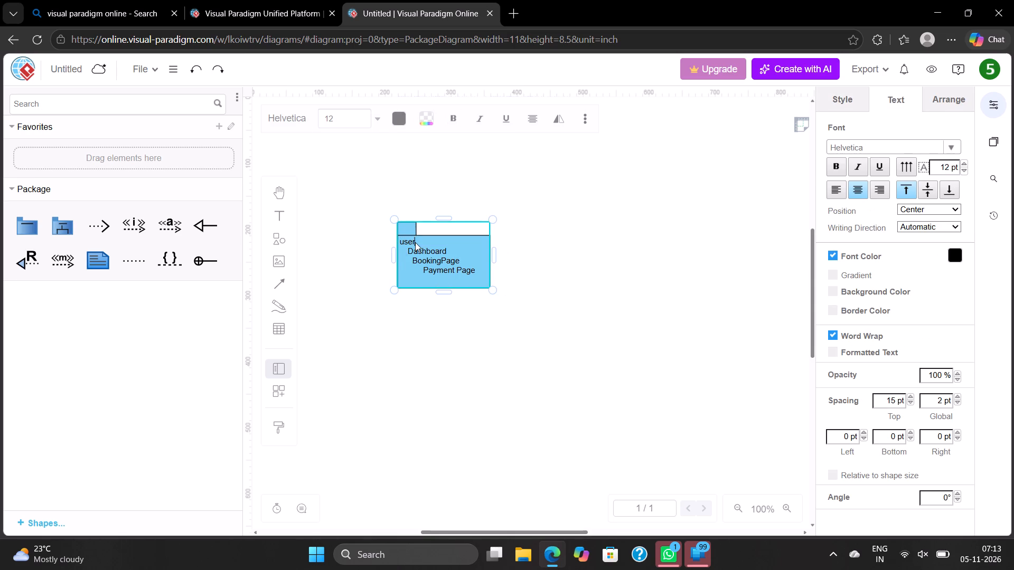
{"action": "key", "text": "BackSpace"}
{"action": "key", "text": "BackSpace"}
{"action": "key", "text": "BackSpace"}
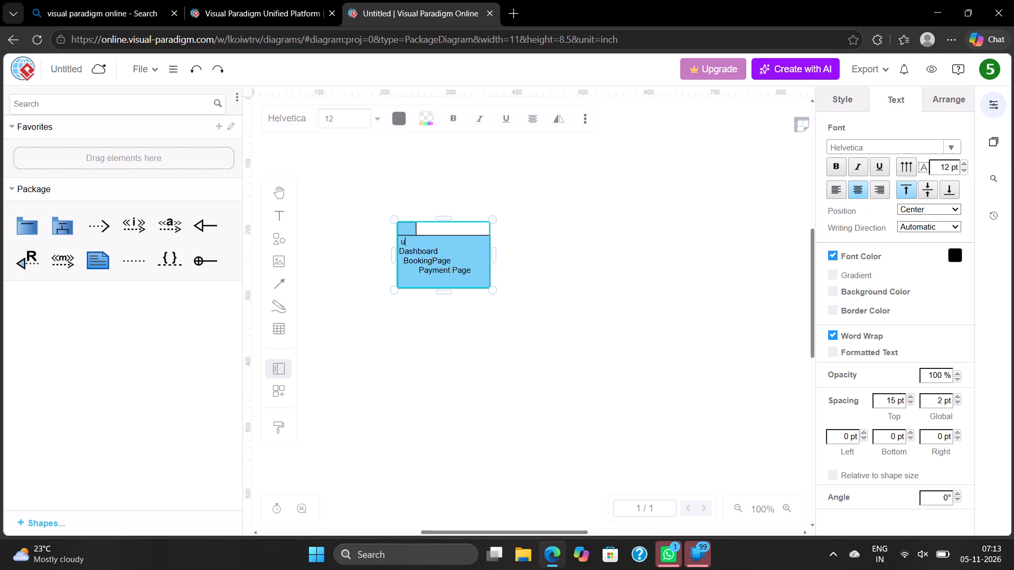
{"action": "key", "text": "i"}
Indent the "ui" line with leading spaces so it sits near the middle of the package.
{"action": "key", "text": "Left"}
{"action": "key", "text": "Left"}
{"action": "key", "text": "space"}
{"action": "key", "text": "space"}
{"action": "key", "text": "space"}
{"action": "key", "text": "space"}
{"action": "key", "text": "space"}
{"action": "key", "text": "space"}
{"action": "key", "text": "space"}
{"action": "key", "text": "space"}
{"action": "key", "text": "space"}
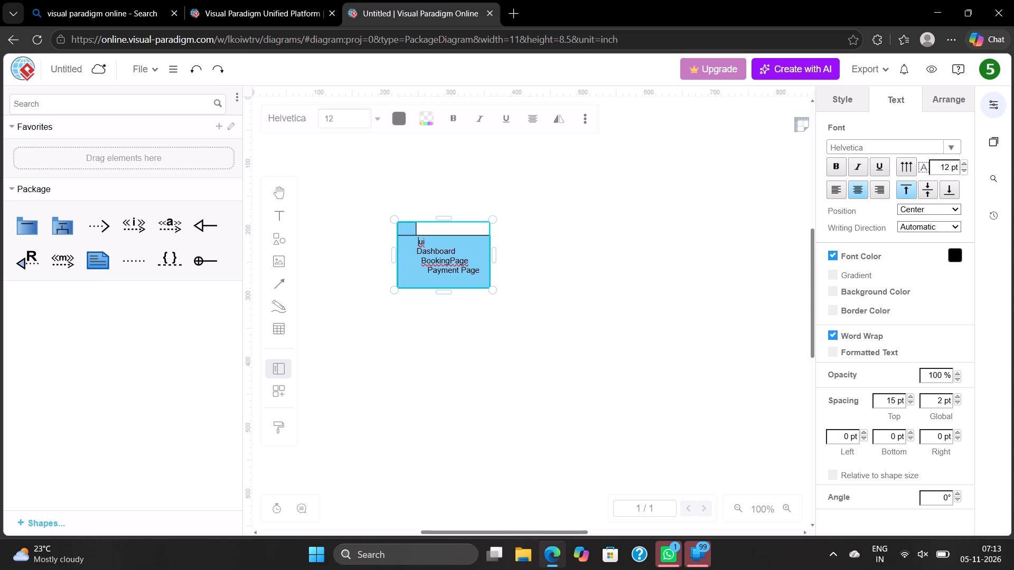
{"action": "key", "text": "space"}
{"action": "key", "text": "space"}
{"action": "key", "text": "space"}
{"action": "key", "text": "space"}
{"action": "key", "text": "space"}
{"action": "key", "text": "space"}
{"action": "key", "text": "space"}
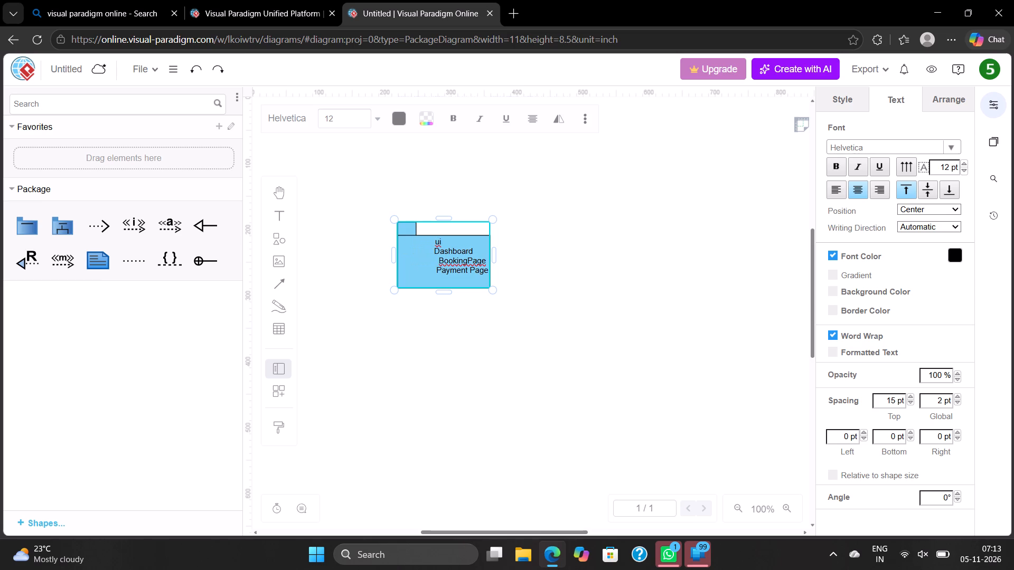
Insert "LoginPage" directly before Dashboard in the package label.
{"action": "key", "text": "Down"}
{"action": "type", "text": "Login"}
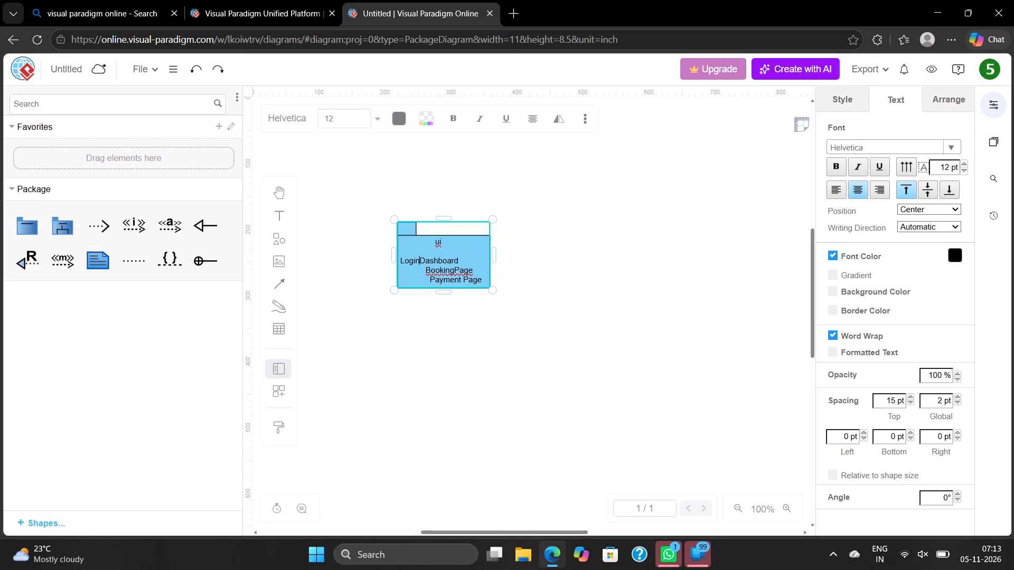
{"action": "type", "text": "Pa"}
{"action": "type", "text": "ge"}
Remove the extra spaces before LoginPage so it sits on the line directly below "ui".
{"action": "key", "text": "Left"}
{"action": "key", "text": "Left"}
{"action": "key", "text": "Left"}
{"action": "key", "text": "Left"}
{"action": "key", "text": "Left"}
{"action": "key", "text": "Left"}
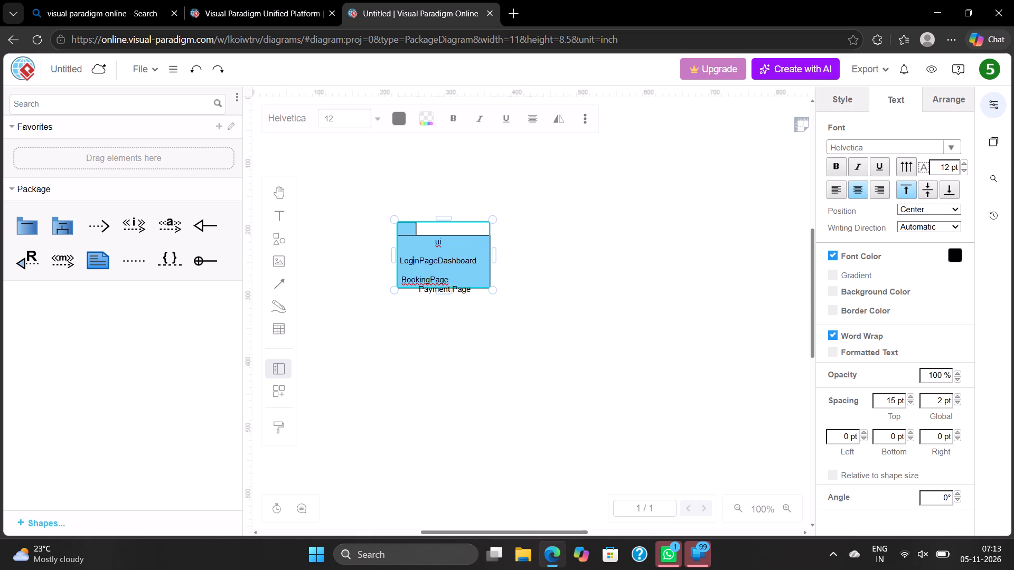
{"action": "key", "text": "Left"}
{"action": "key", "text": "Left"}
{"action": "key", "text": "Left"}
{"action": "key", "text": "BackSpace"}
{"action": "key", "text": "BackSpace"}
{"action": "key", "text": "BackSpace"}
{"action": "key", "text": "BackSpace"}
{"action": "key", "text": "BackSpace"}
{"action": "key", "text": "BackSpace"}
{"action": "key", "text": "BackSpace"}
{"action": "key", "text": "BackSpace"}
{"action": "key", "text": "BackSpace"}
{"action": "key", "text": "BackSpace"}
{"action": "key", "text": "BackSpace"}
{"action": "key", "text": "BackSpace"}
{"action": "key", "text": "BackSpace"}
{"action": "key", "text": "BackSpace"}
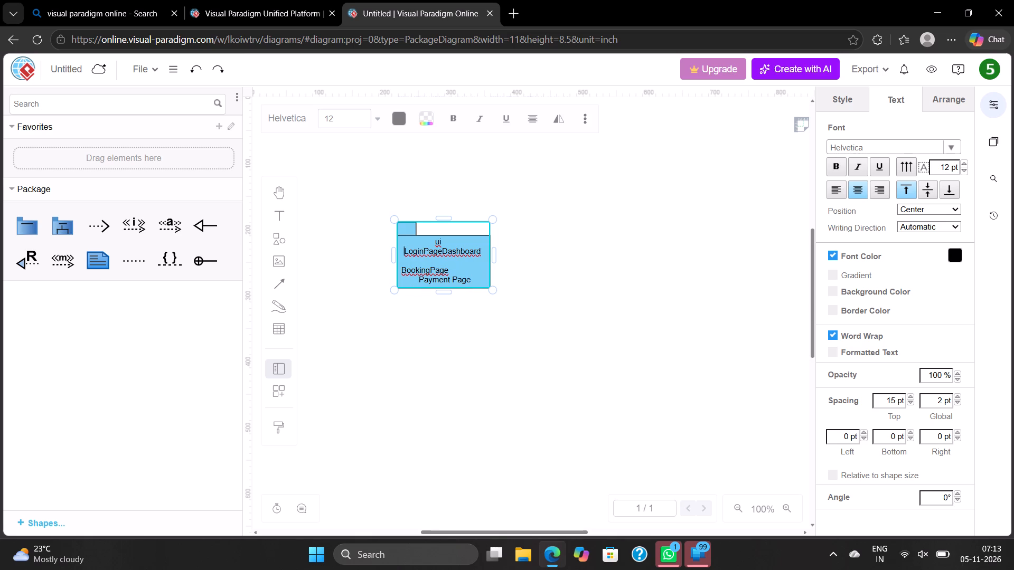
Separate LoginPage and Dashboard with spaces so Dashboard wraps onto its own line.
{"action": "key", "text": "Right"}
{"action": "key", "text": "Right"}
{"action": "key", "text": "Right"}
{"action": "key", "text": "Right"}
{"action": "key", "text": "Right"}
{"action": "key", "text": "Right"}
{"action": "key", "text": "Right"}
{"action": "key", "text": "Right"}
{"action": "key", "text": "Right"}
{"action": "key", "text": "space"}
{"action": "key", "text": "space"}
{"action": "key", "text": "space"}
{"action": "key", "text": "space"}
{"action": "key", "text": "space"}
{"action": "key", "text": "space"}
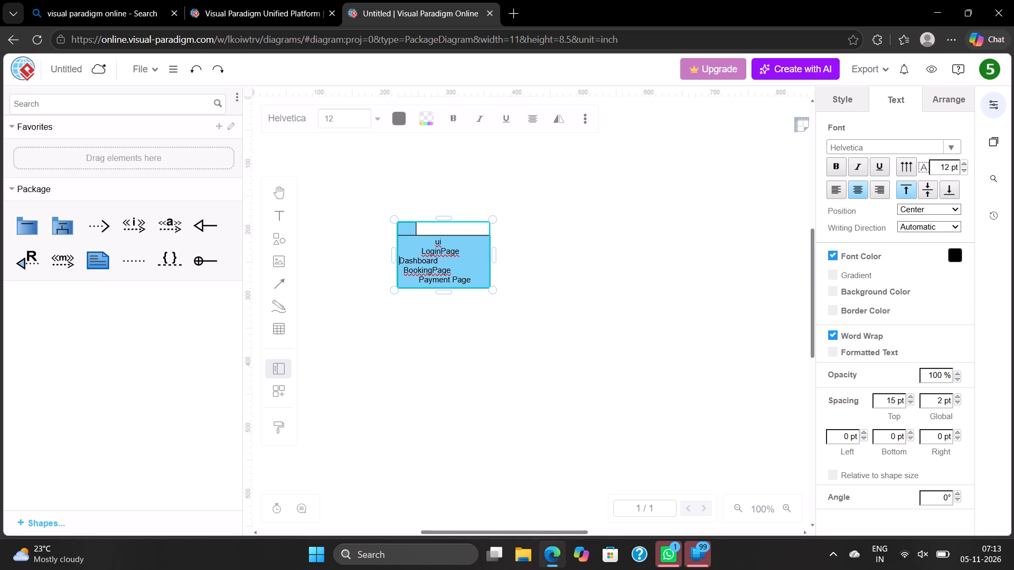
{"action": "key", "text": "space"}
{"action": "key", "text": "space"}
{"action": "key", "text": "space"}
{"action": "key", "text": "space"}
{"action": "key", "text": "space"}
{"action": "key", "text": "space"}
{"action": "key", "text": "space"}
{"action": "key", "text": "space"}
{"action": "key", "text": "space"}
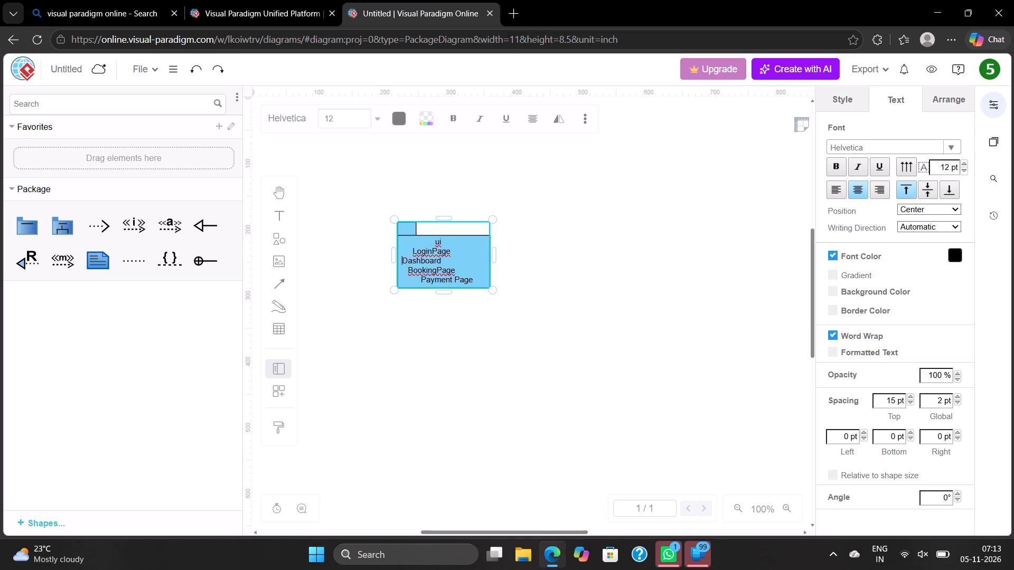
{"action": "key", "text": "space"}
{"action": "key", "text": "space"}
{"action": "key", "text": "space"}
Adjust the leading spaces of the LoginPage and Dashboard lines so they align beneath "ui".
{"action": "key", "text": "Up"}
{"action": "key", "text": "space"}
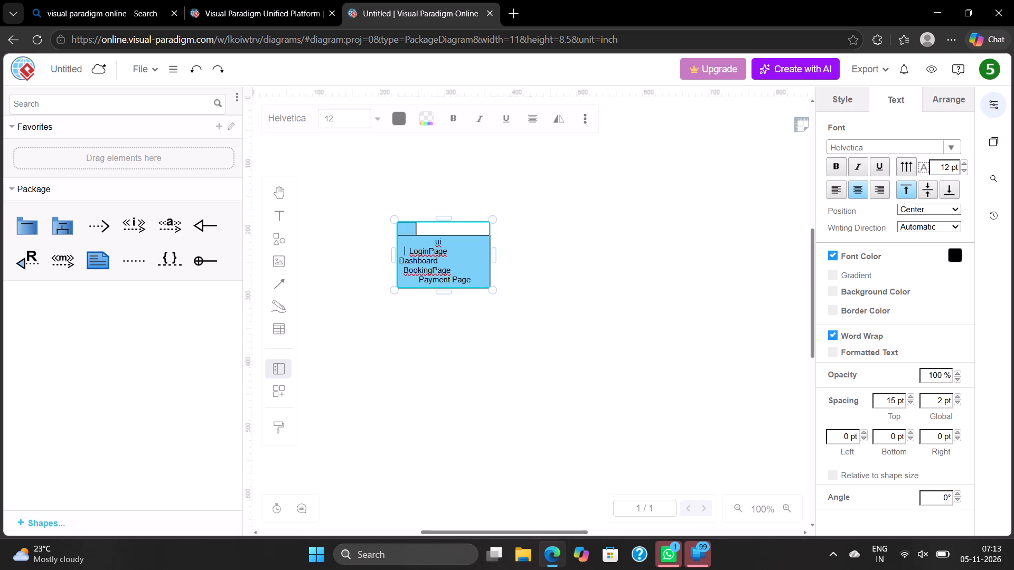
{"action": "key", "text": "space"}
{"action": "key", "text": "space"}
{"action": "key", "text": "space"}
{"action": "key", "text": "space"}
{"action": "key", "text": "space"}
{"action": "key", "text": "Down"}
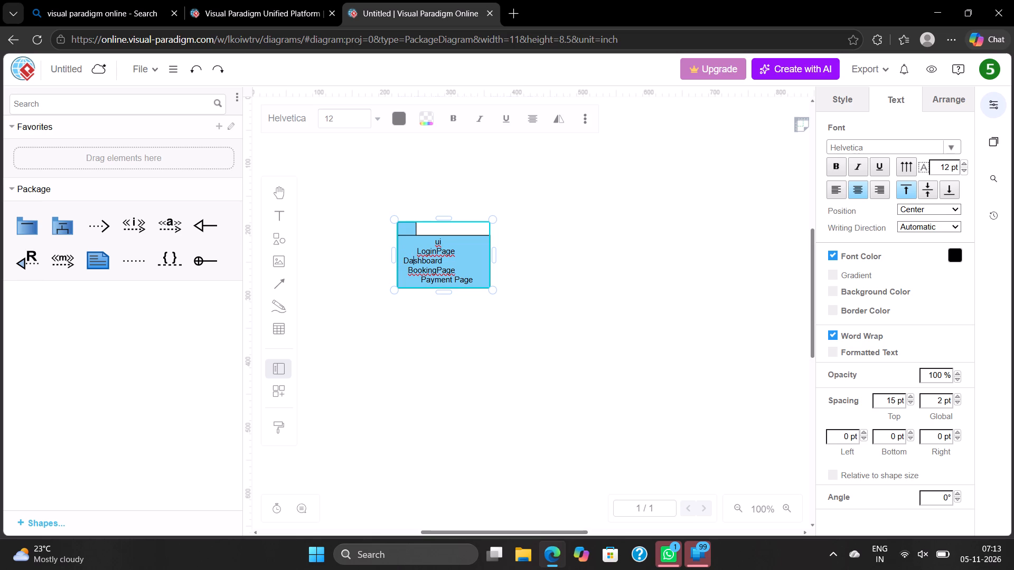
{"action": "key", "text": "Left"}
{"action": "key", "text": "Left"}
{"action": "key", "text": "space"}
{"action": "key", "text": "space"}
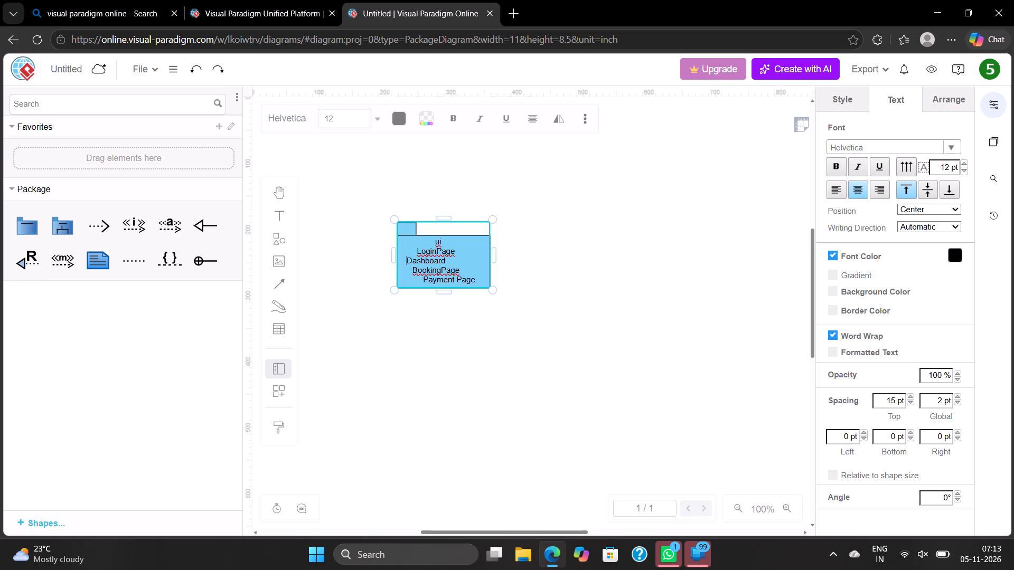
{"action": "key", "text": "space"}
{"action": "key", "text": "space"}
{"action": "key", "text": "space"}
Trim the spaces around BookingPage and Payment Page to align them with the lines above, and finish editing the label.
{"action": "key", "text": "Down"}
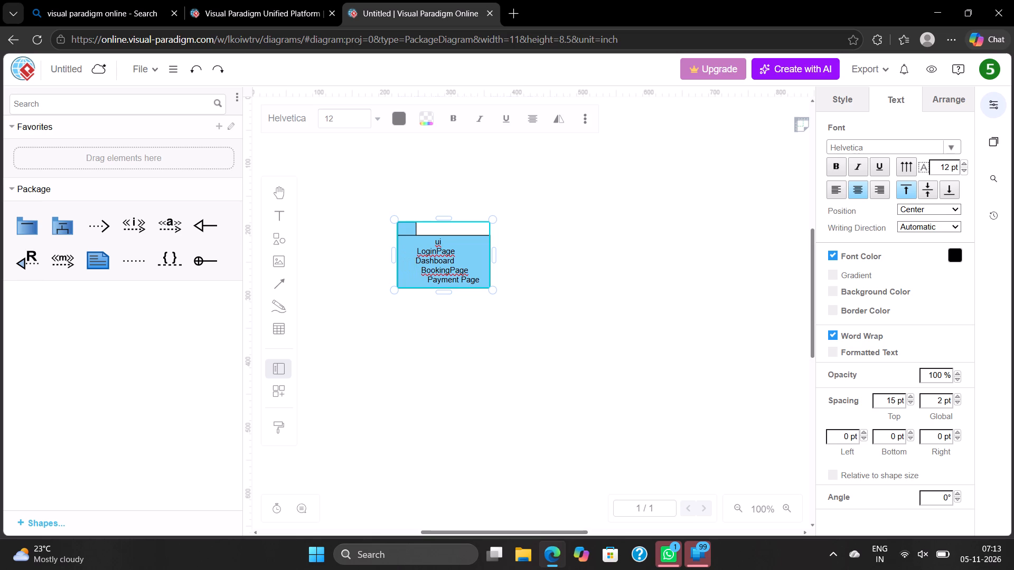
{"action": "key", "text": "BackSpace"}
{"action": "key", "text": "BackSpace"}
{"action": "key", "text": "Down"}
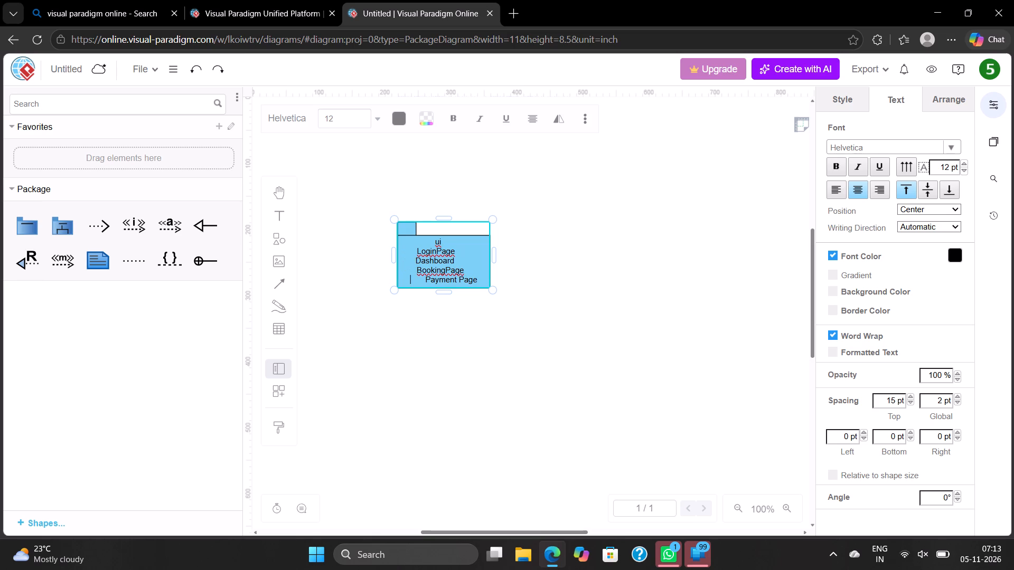
{"action": "key", "text": "BackSpace"}
{"action": "key", "text": "BackSpace"}
{"action": "key", "text": "BackSpace"}
{"action": "key", "text": "BackSpace"}
{"action": "key", "text": "BackSpace"}
{"action": "key", "text": "BackSpace"}
{"action": "key", "text": "BackSpace"}
{"action": "key", "text": "BackSpace"}
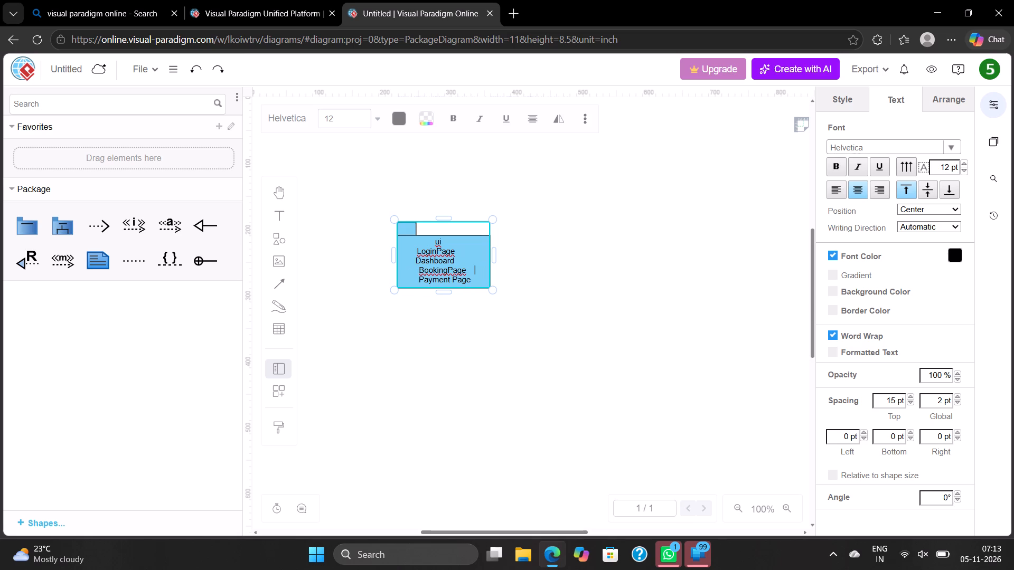
{"action": "left_click", "coordinate": [524, 236]}
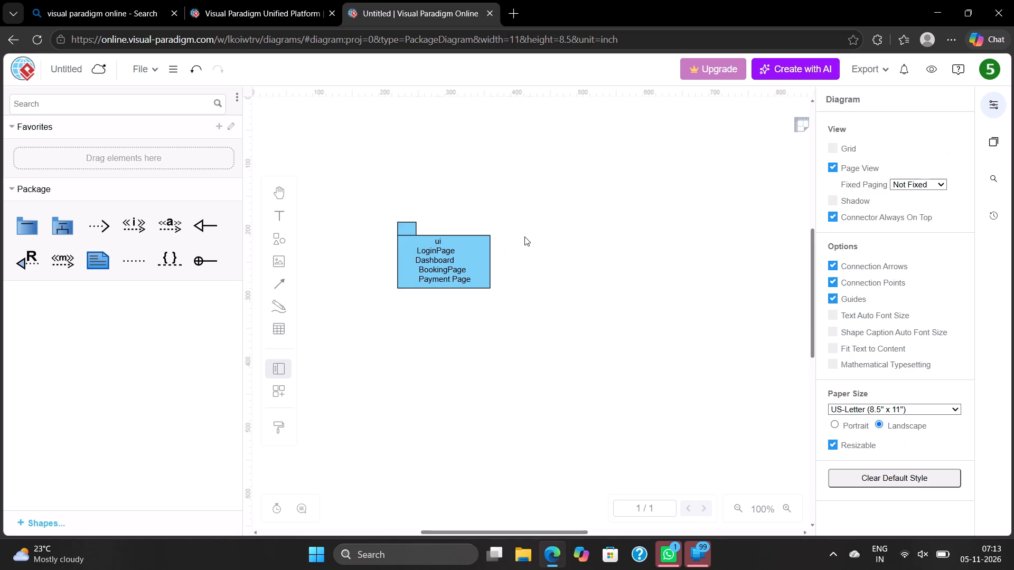
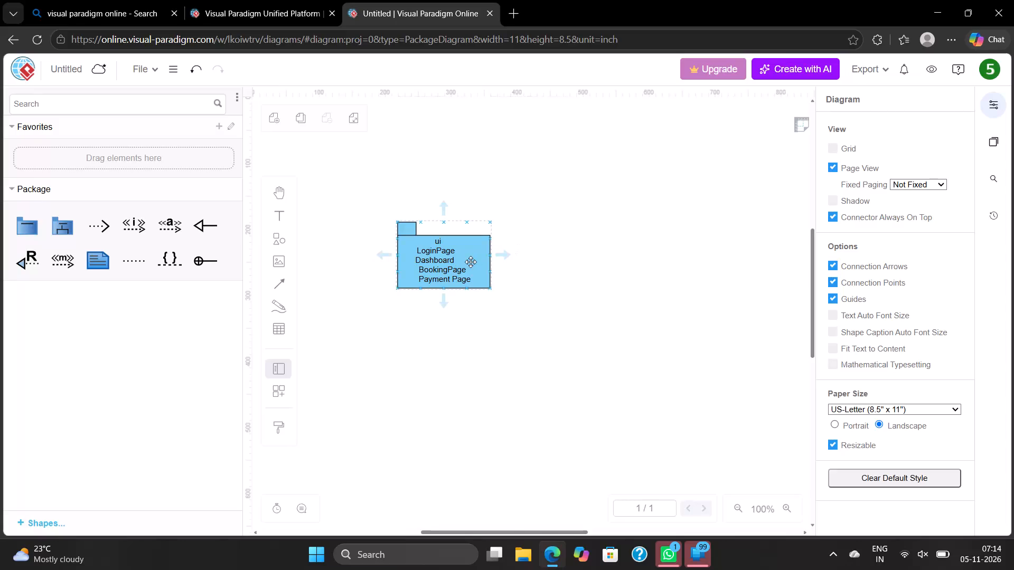
Duplicate the ui package and place the copy to the right of the original, slightly higher, with a clear gap between them.
{"action": "right_click", "coordinate": [471, 262]}
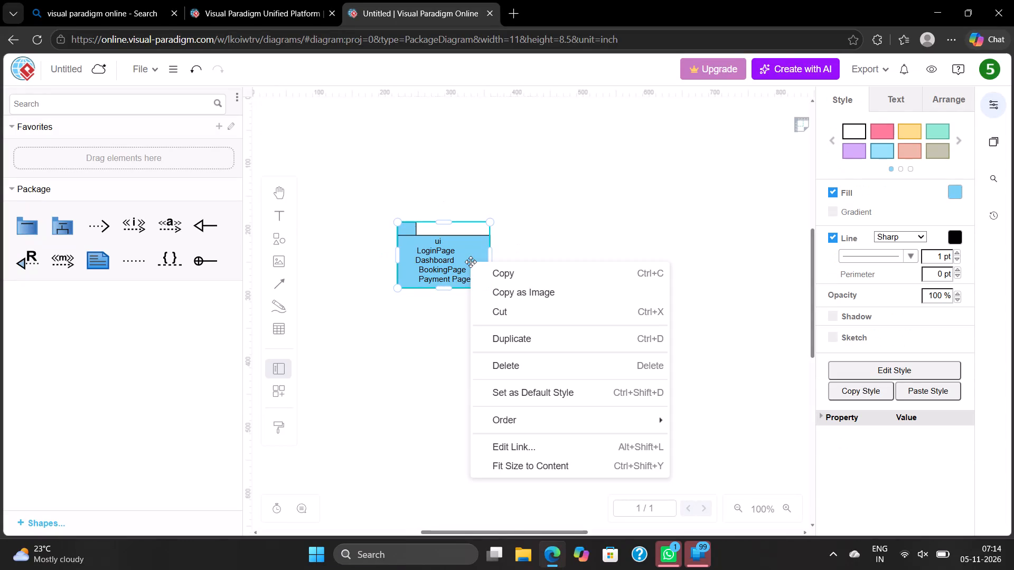
{"action": "left_click", "coordinate": [525, 338]}
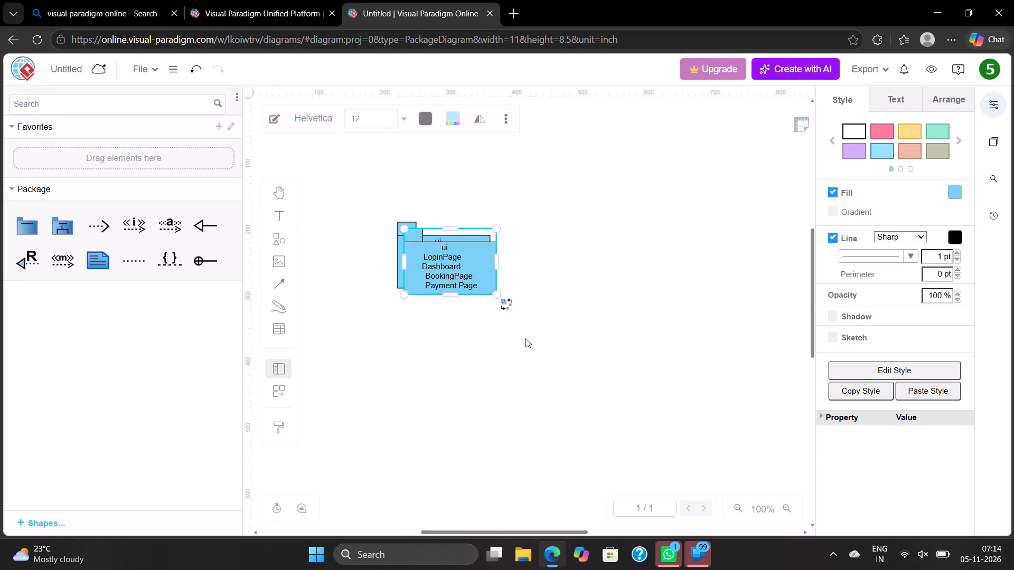
{"action": "left_click_drag", "start_coordinate": [477, 266], "coordinate": [646, 251]}
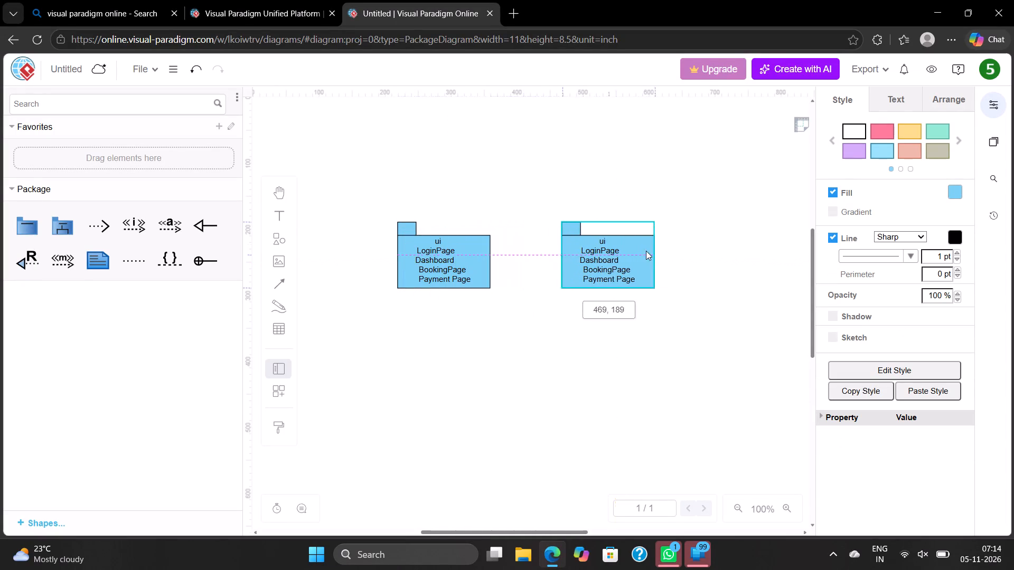
{"action": "left_click_drag", "start_coordinate": [646, 251], "coordinate": [657, 248]}
Open the copied package's label for editing, with the cursor at the "ui" line.
{"action": "double_click", "coordinate": [628, 229]}
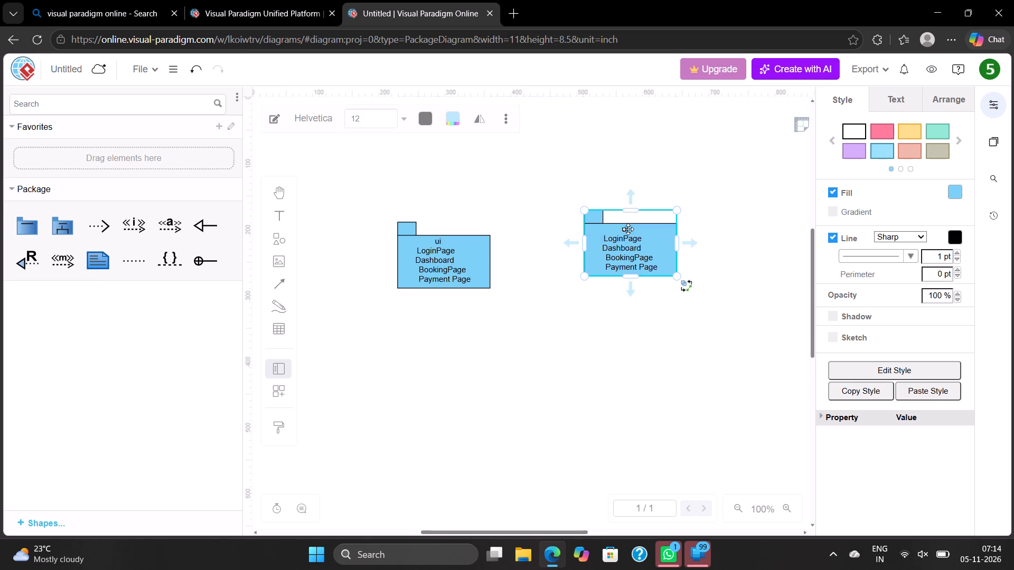
{"action": "left_click", "coordinate": [628, 229]}
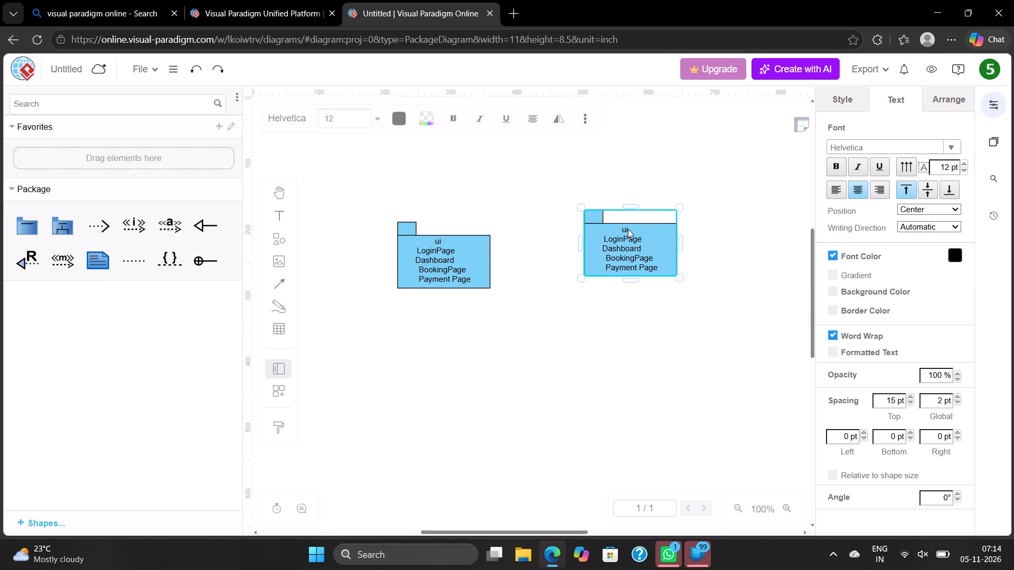
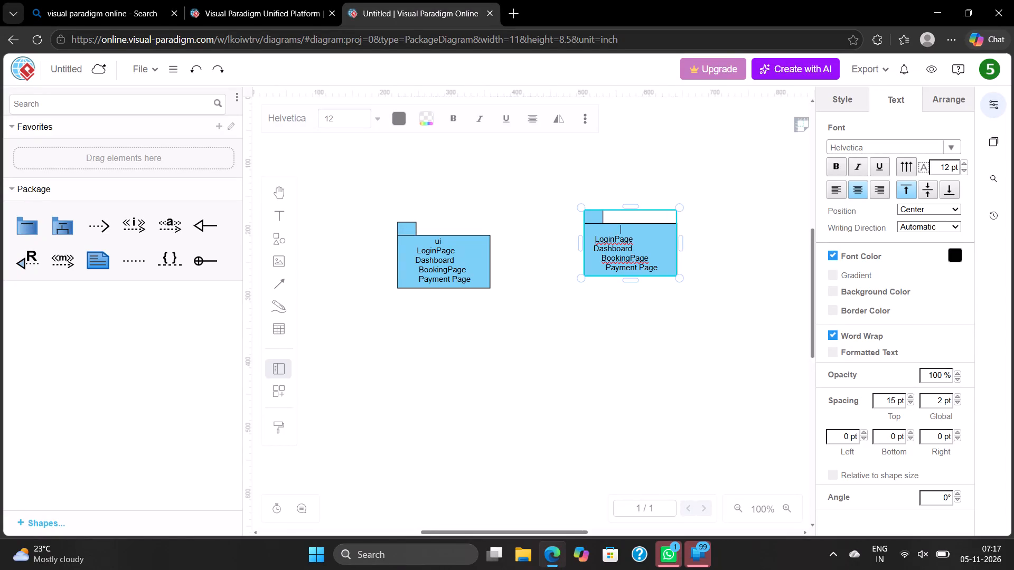
Name the copied package "business".
{"action": "type", "text": "bu"}
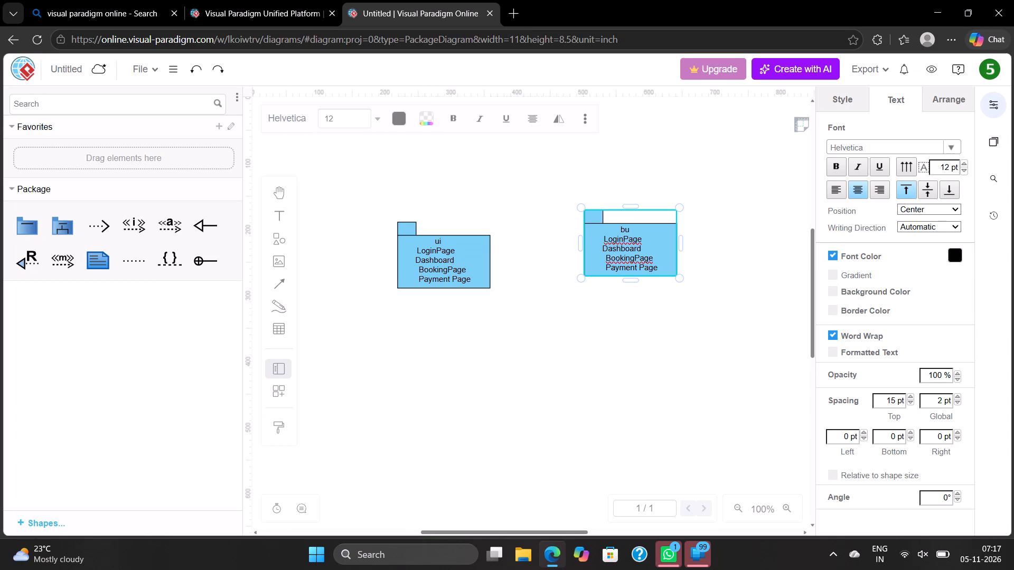
{"action": "type", "text": "siness"}
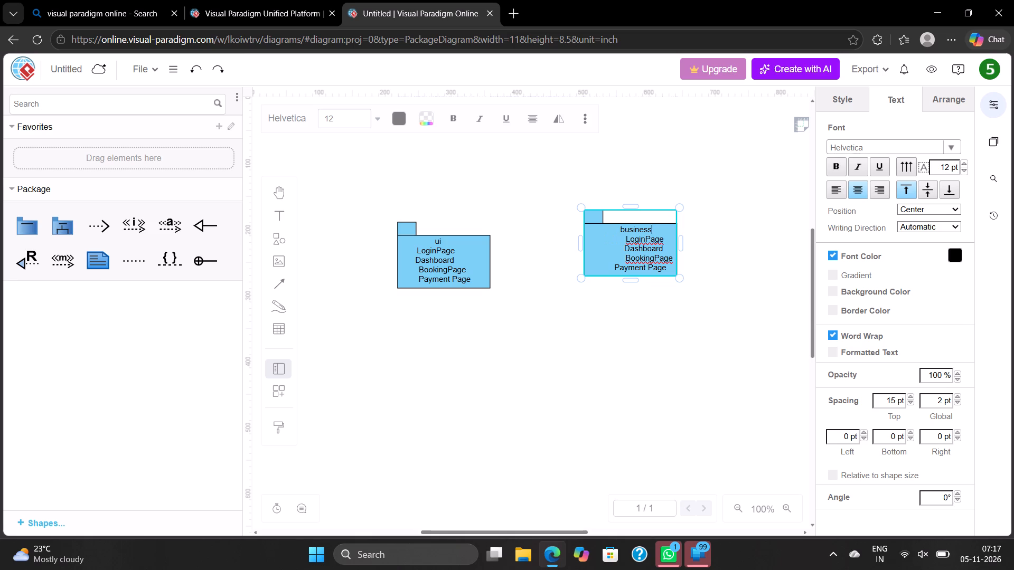
Replace the LoginPage entry in the business package with "+ User Service".
{"action": "left_click", "coordinate": [663, 239]}
{"action": "key", "text": "BackSpace"}
{"action": "key", "text": "BackSpace"}
{"action": "key", "text": "BackSpace"}
{"action": "key", "text": "BackSpace"}
{"action": "key", "text": "BackSpace"}
{"action": "key", "text": "BackSpace"}
{"action": "key", "text": "BackSpace"}
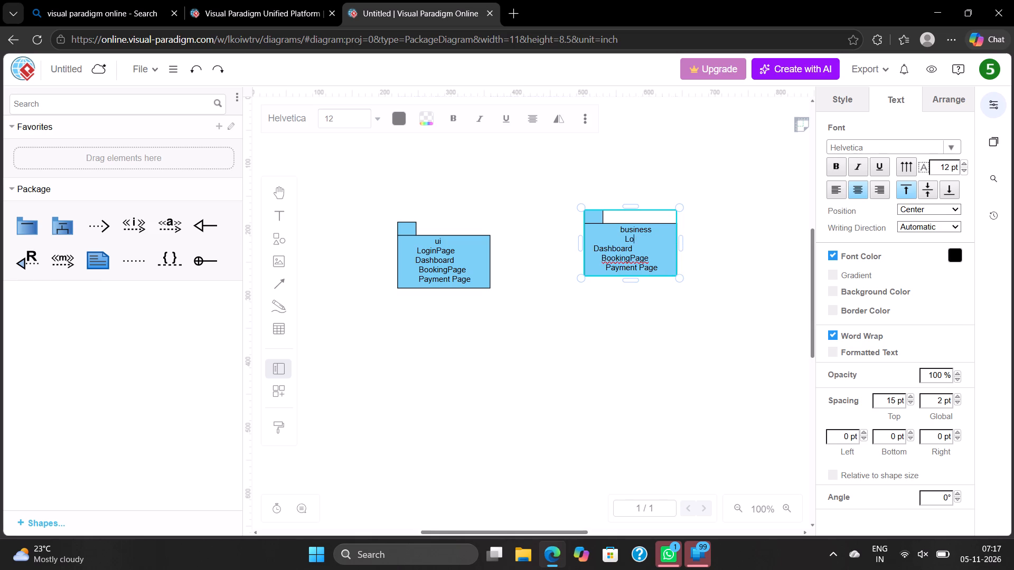
{"action": "key", "text": "BackSpace"}
{"action": "key", "text": "BackSpace"}
{"action": "key", "text": "BackSpace"}
{"action": "key", "text": "BackSpace"}
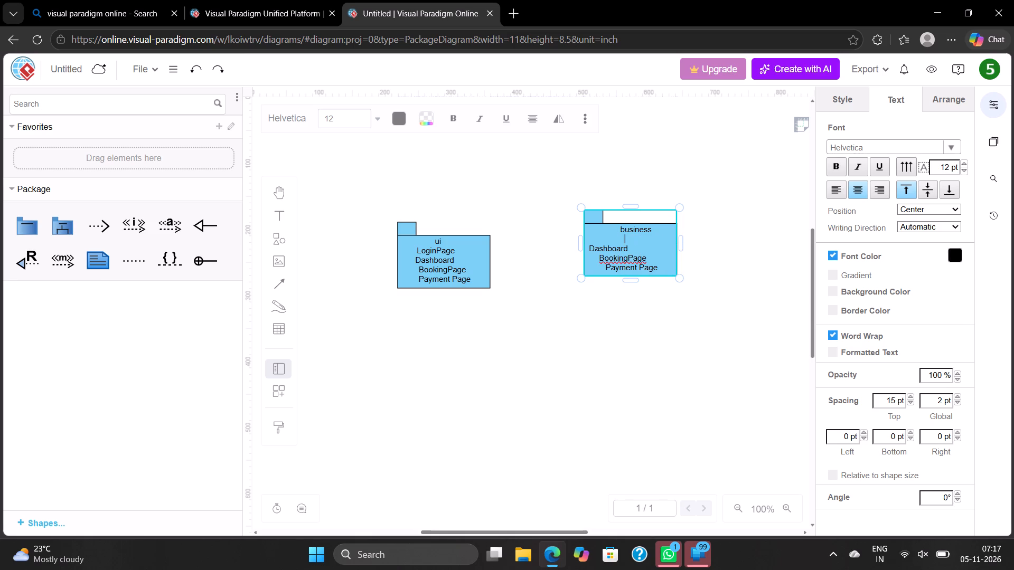
{"action": "key", "text": "BackSpace"}
{"action": "key", "text": "BackSpace"}
{"action": "key", "text": "BackSpace"}
{"action": "key", "text": "BackSpace"}
{"action": "key", "text": "BackSpace"}
{"action": "key", "text": "BackSpace"}
{"action": "key", "text": "BackSpace"}
{"action": "key", "text": "minus"}
{"action": "key", "text": "BackSpace"}
{"action": "type", "text": "+"}
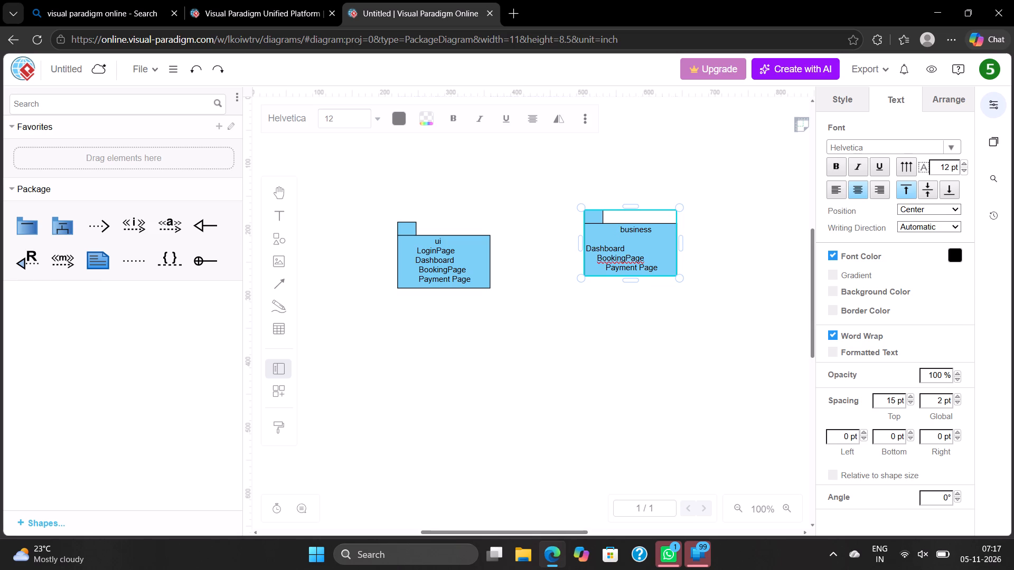
{"action": "key", "text": "space"}
{"action": "type", "text": "User"}
{"action": "key", "text": "space"}
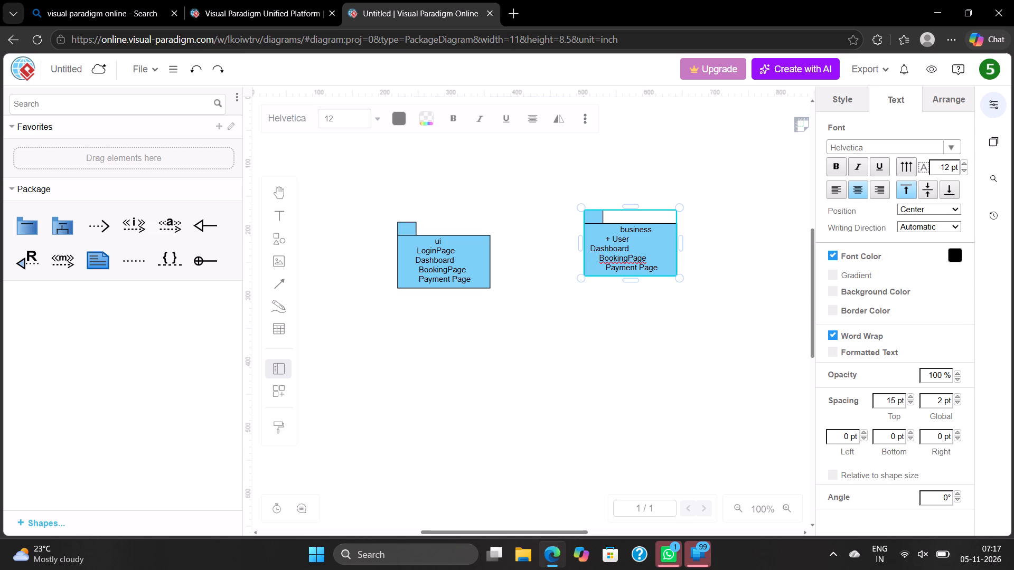
{"action": "type", "text": "Service"}
Replace the Dashboard entry in the business package with "+ Booking Service" on its own line.
{"action": "key", "text": "Down"}
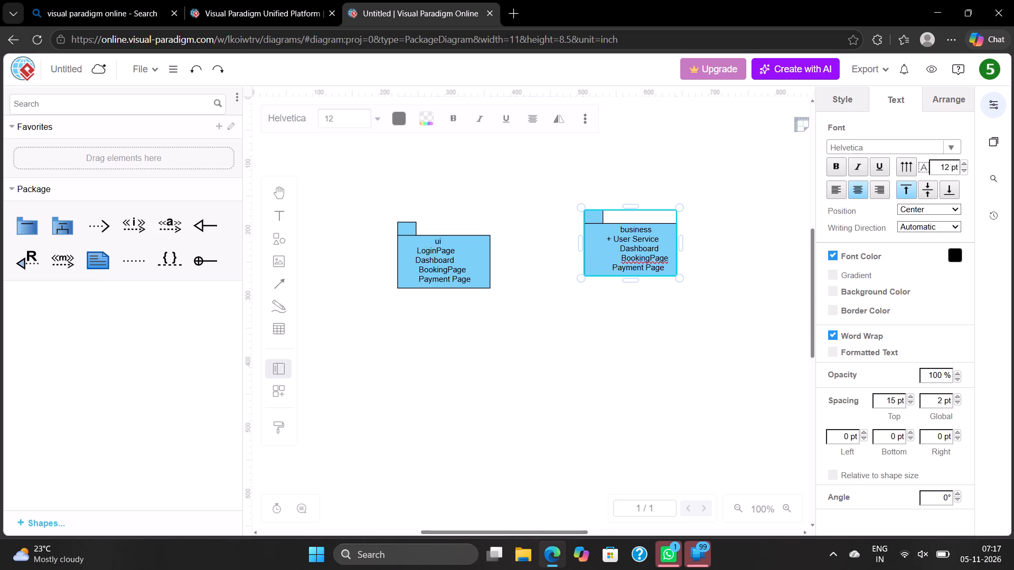
{"action": "key", "text": "BackSpace"}
{"action": "key", "text": "BackSpace"}
{"action": "key", "text": "BackSpace"}
{"action": "key", "text": "BackSpace"}
{"action": "key", "text": "BackSpace"}
{"action": "key", "text": "BackSpace"}
{"action": "key", "text": "BackSpace"}
{"action": "key", "text": "BackSpace"}
{"action": "key", "text": "BackSpace"}
{"action": "key", "text": "BackSpace"}
{"action": "key", "text": "BackSpace"}
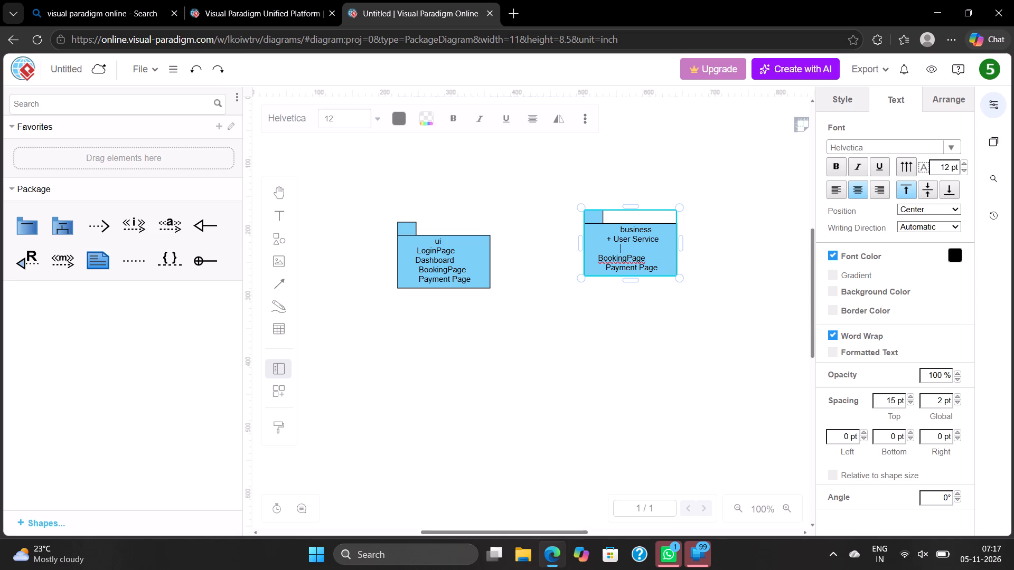
{"action": "key", "text": "BackSpace"}
{"action": "key", "text": "BackSpace"}
{"action": "key", "text": "BackSpace"}
{"action": "key", "text": "BackSpace"}
{"action": "key", "text": "BackSpace"}
{"action": "key", "text": "BackSpace"}
{"action": "key", "text": "BackSpace"}
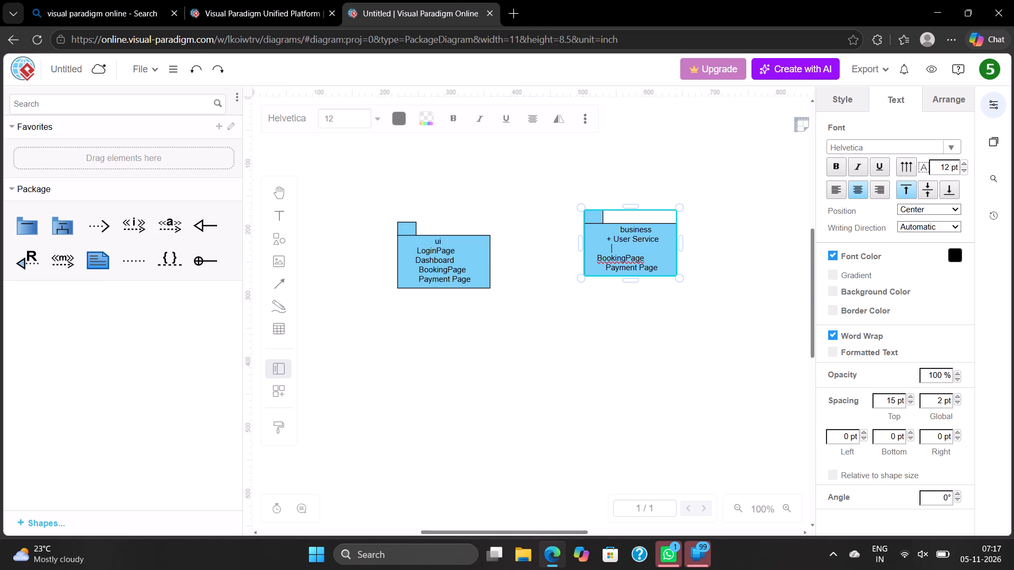
{"action": "key", "text": "BackSpace"}
{"action": "key", "text": "BackSpace"}
{"action": "type", "text": "+"}
{"action": "key", "text": "space"}
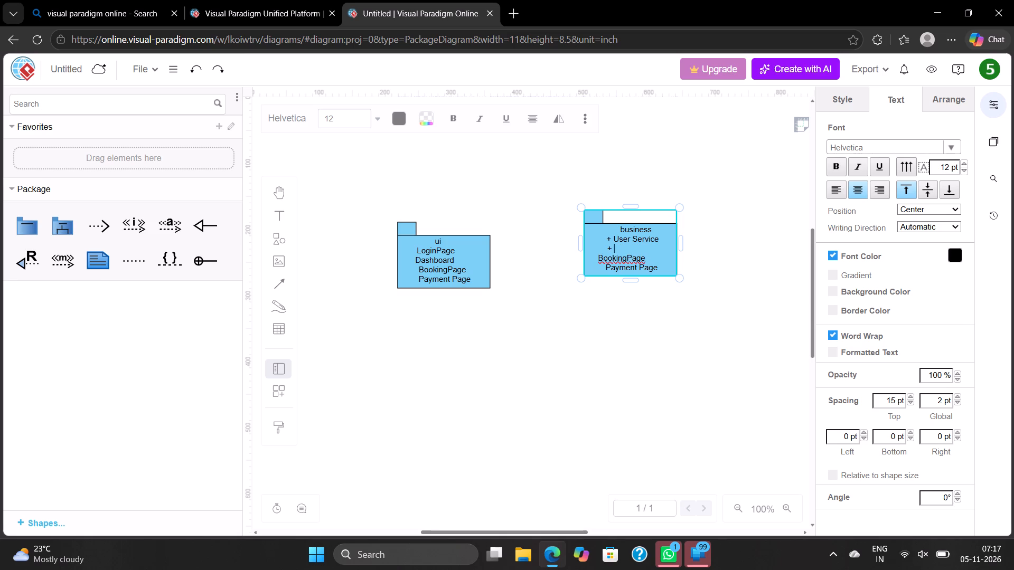
{"action": "key", "text": "shift+b"}
{"action": "type", "text": "ookin"}
{"action": "key", "text": "g"}
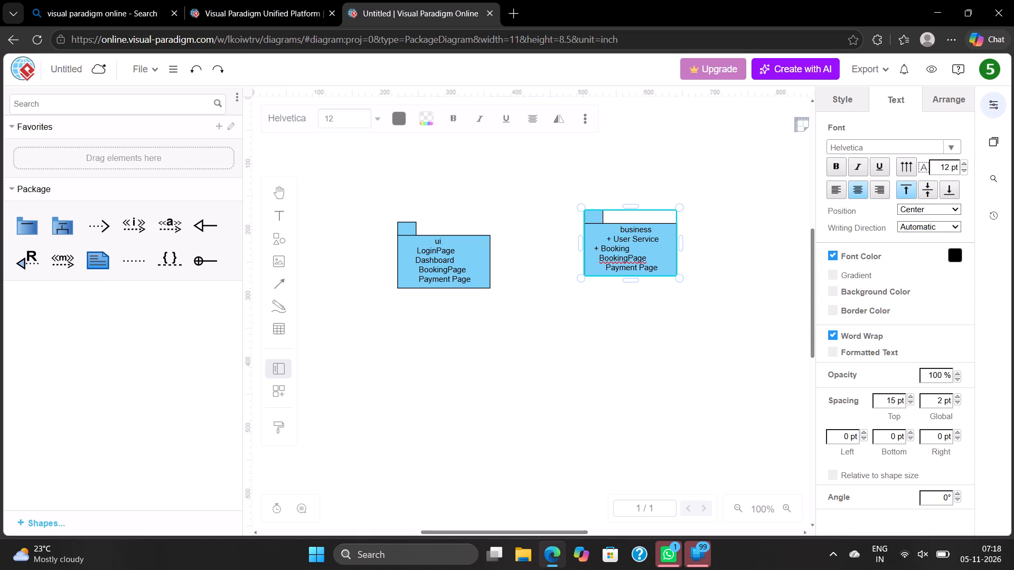
{"action": "key", "text": "space"}
{"action": "type", "text": "Service"}
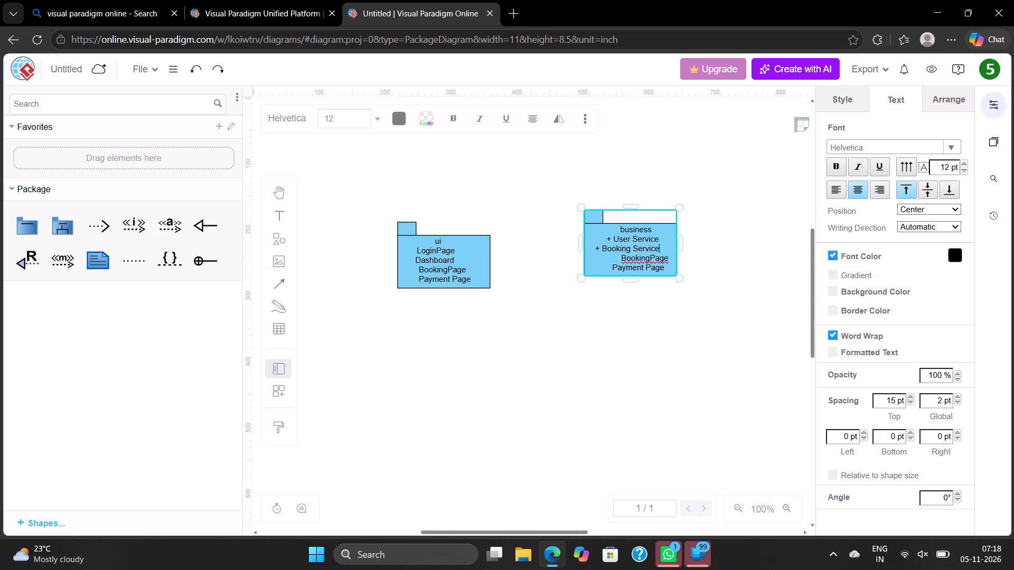
Replace the BookingPage entry in the business package with "+ PaymentService", reducing the spaces in front of it.
{"action": "key", "text": "Down"}
{"action": "key", "text": "Right"}
{"action": "key", "text": "Right"}
{"action": "key", "text": "BackSpace"}
{"action": "key", "text": "BackSpace"}
{"action": "key", "text": "BackSpace"}
{"action": "key", "text": "BackSpace"}
{"action": "key", "text": "BackSpace"}
{"action": "key", "text": "BackSpace"}
{"action": "key", "text": "BackSpace"}
{"action": "key", "text": "BackSpace"}
{"action": "key", "text": "BackSpace"}
{"action": "key", "text": "BackSpace"}
{"action": "key", "text": "BackSpace"}
{"action": "key", "text": "BackSpace"}
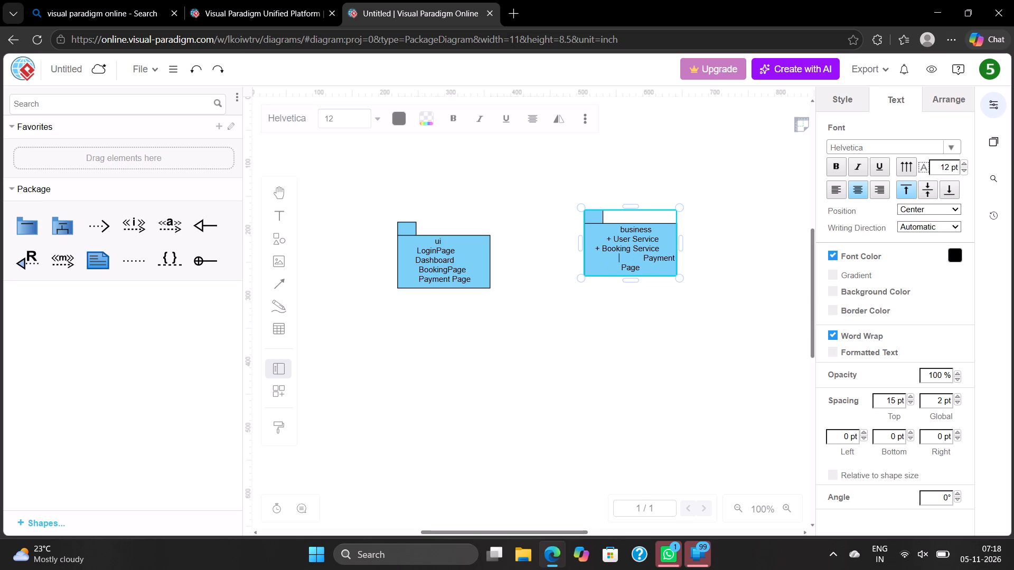
{"action": "key", "text": "BackSpace"}
{"action": "key", "text": "BackSpace"}
{"action": "key", "text": "BackSpace"}
{"action": "key", "text": "BackSpace"}
{"action": "key", "text": "BackSpace"}
{"action": "key", "text": "BackSpace"}
{"action": "key", "text": "BackSpace"}
{"action": "key", "text": "BackSpace"}
{"action": "key", "text": "BackSpace"}
{"action": "key", "text": "BackSpace"}
{"action": "key", "text": "shift+plus"}
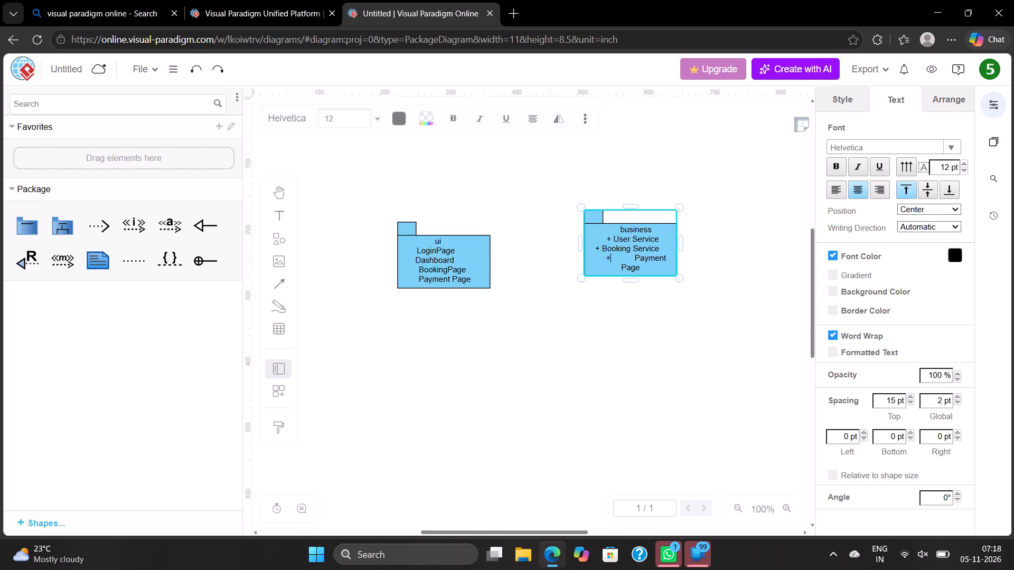
{"action": "key", "text": "space"}
{"action": "type", "text": "Payment"}
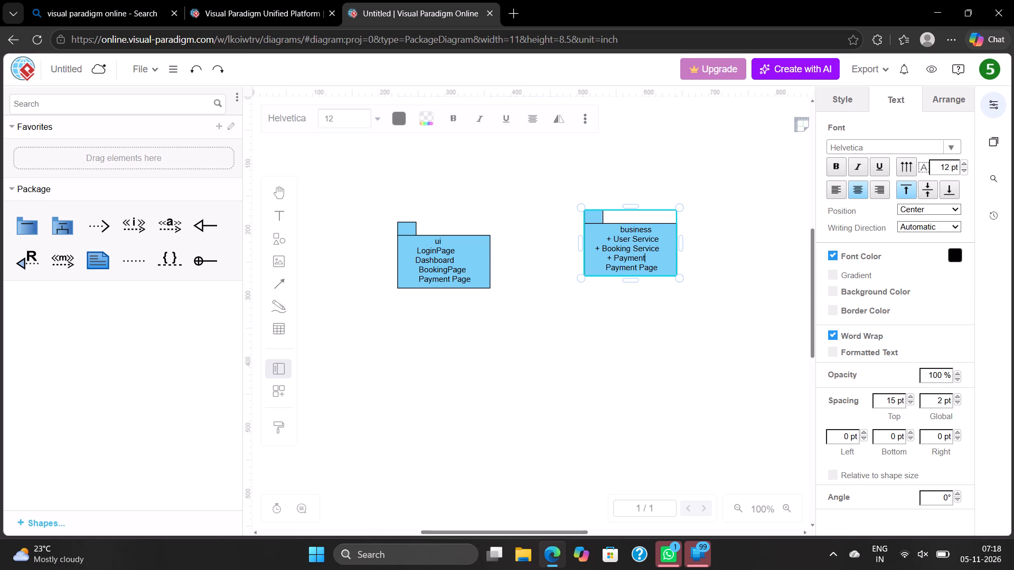
{"action": "type", "text": "Service"}
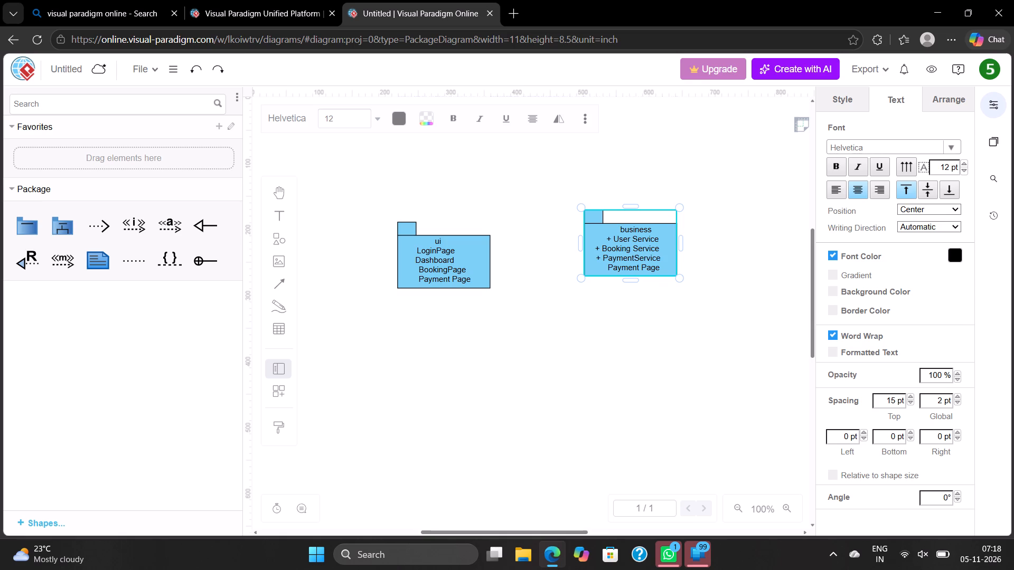
Replace the Payment Page entry on the business package's last line with "+ NotificationService".
{"action": "key", "text": "Down"}
{"action": "key", "text": "BackSpace"}
{"action": "key", "text": "BackSpace"}
{"action": "key", "text": "BackSpace"}
{"action": "key", "text": "BackSpace"}
{"action": "key", "text": "BackSpace"}
{"action": "key", "text": "BackSpace"}
{"action": "key", "text": "BackSpace"}
{"action": "key", "text": "BackSpace"}
{"action": "key", "text": "BackSpace"}
{"action": "key", "text": "BackSpace"}
{"action": "key", "text": "BackSpace"}
{"action": "key", "text": "BackSpace"}
{"action": "key", "text": "shift+plus"}
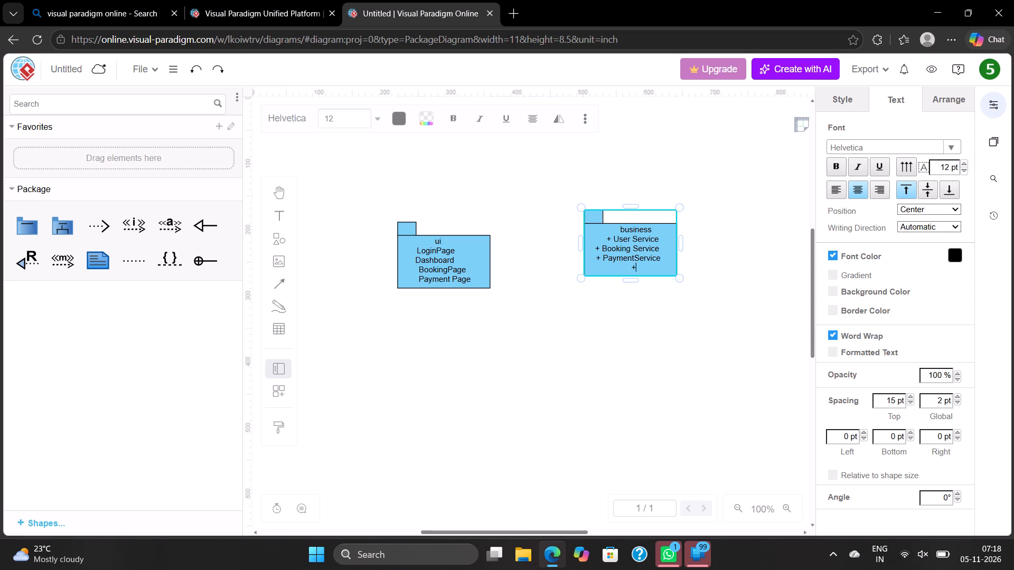
{"action": "key", "text": "space"}
{"action": "type", "text": "Notificat"}
{"action": "type", "text": "io"}
{"action": "key", "text": "n"}
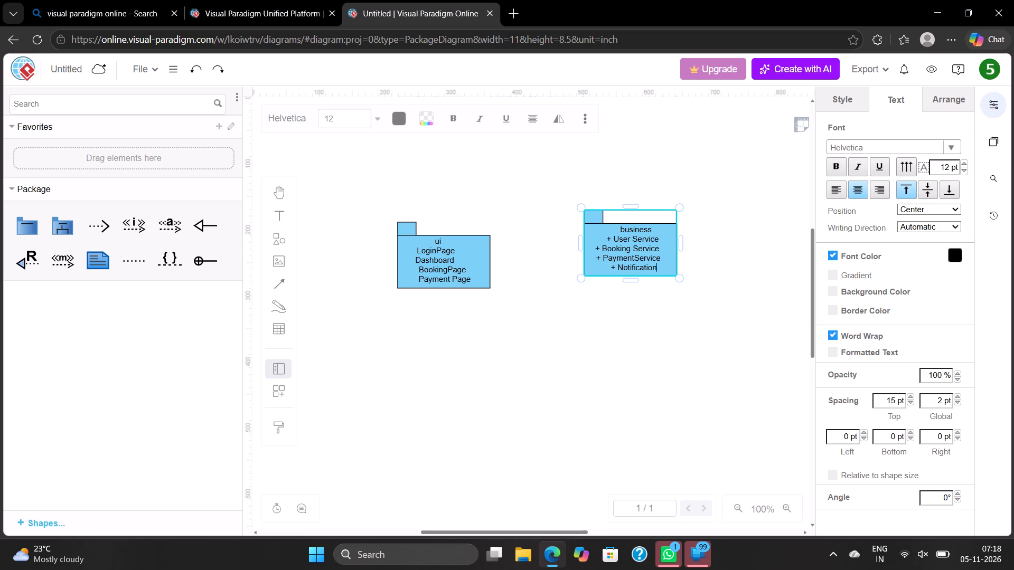
{"action": "key", "text": "shift+s"}
{"action": "type", "text": "ervice"}
Close the gaps in the first two service names so they read "+ UserService" and "+ BookingService".
{"action": "key", "text": "Up"}
{"action": "key", "text": "Up"}
{"action": "key", "text": "Up"}
{"action": "key", "text": "Left"}
{"action": "key", "text": "Left"}
{"action": "key", "text": "Left"}
{"action": "key", "text": "Left"}
{"action": "key", "text": "Left"}
{"action": "key", "text": "Left"}
{"action": "key", "text": "Left"}
{"action": "key", "text": "Left"}
{"action": "key", "text": "Left"}
{"action": "key", "text": "Left"}
{"action": "key", "text": "Left"}
{"action": "key", "text": "Left"}
{"action": "key", "text": "Left"}
{"action": "key", "text": "Left"}
{"action": "key", "text": "Left"}
{"action": "key", "text": "Left"}
{"action": "key", "text": "Right"}
{"action": "key", "text": "Right"}
{"action": "key", "text": "Right"}
{"action": "key", "text": "Right"}
{"action": "key", "text": "BackSpace"}
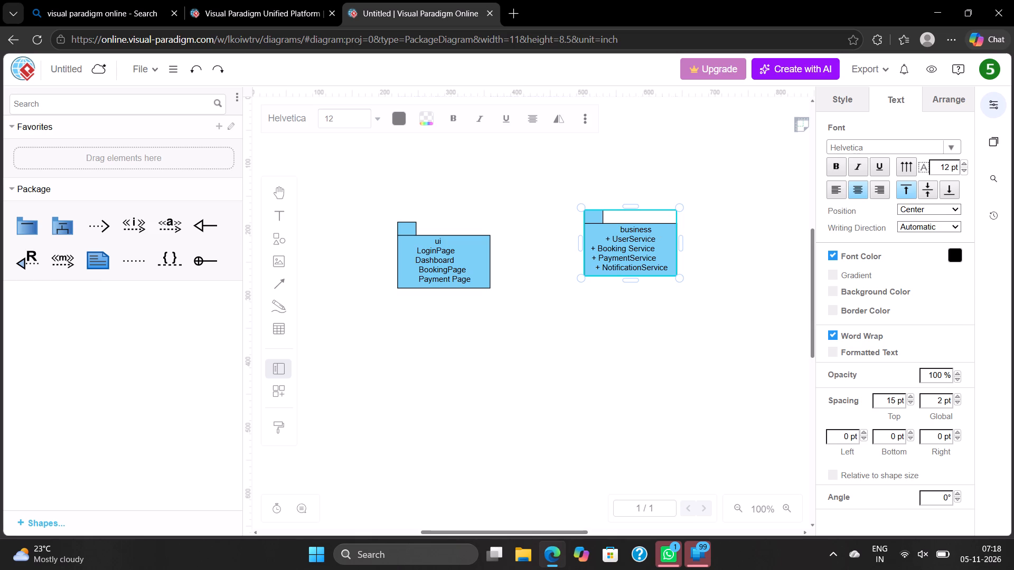
{"action": "key", "text": "Down"}
{"action": "key", "text": "BackSpace"}
Indent the BookingService and PaymentService lines in the business package with two extra spaces each and finish the text edit.
{"action": "key", "text": "Left"}
{"action": "key", "text": "Left"}
{"action": "key", "text": "Left"}
{"action": "key", "text": "Left"}
{"action": "key", "text": "Left"}
{"action": "key", "text": "Left"}
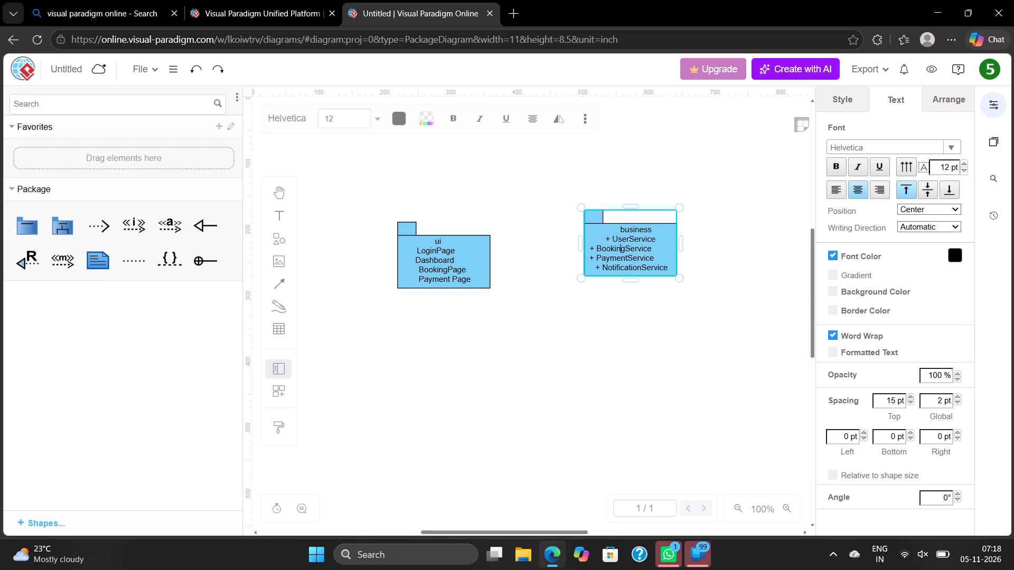
{"action": "key", "text": "Left"}
{"action": "key", "text": "Left"}
{"action": "key", "text": "Left"}
{"action": "key", "text": "space"}
{"action": "key", "text": "space"}
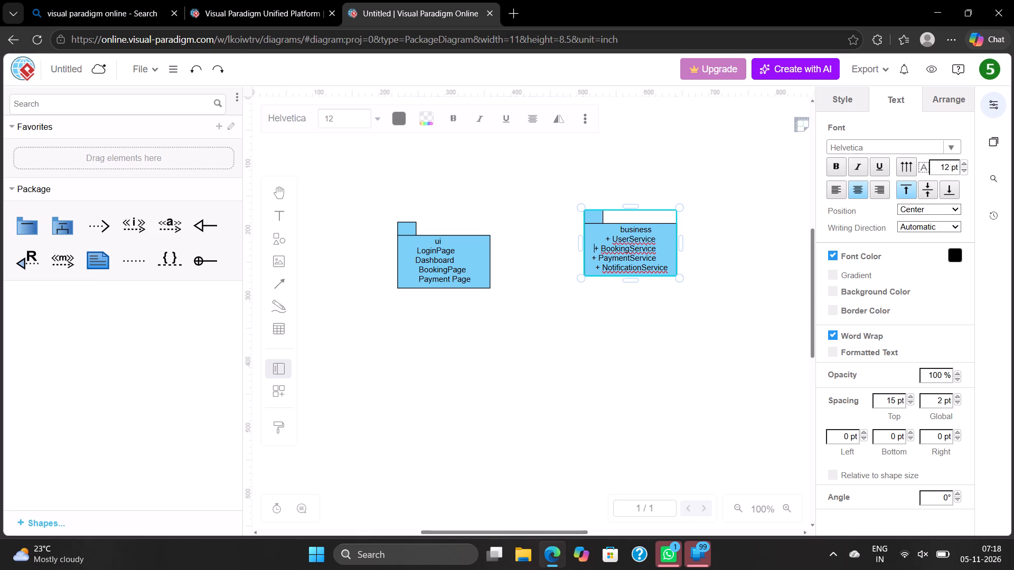
{"action": "key", "text": "Down"}
{"action": "key", "text": "space"}
{"action": "key", "text": "space"}
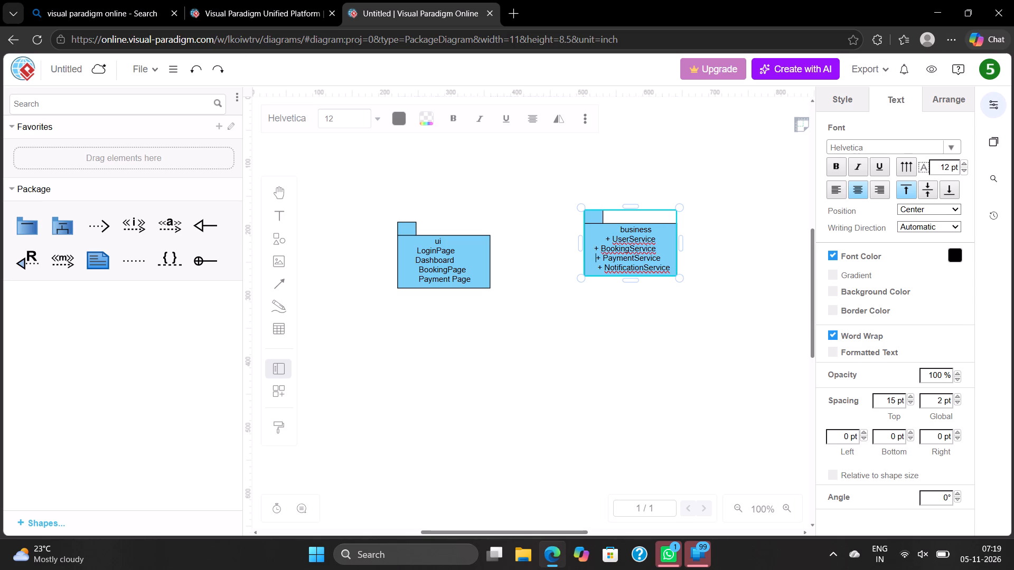
{"action": "left_click", "coordinate": [727, 246]}
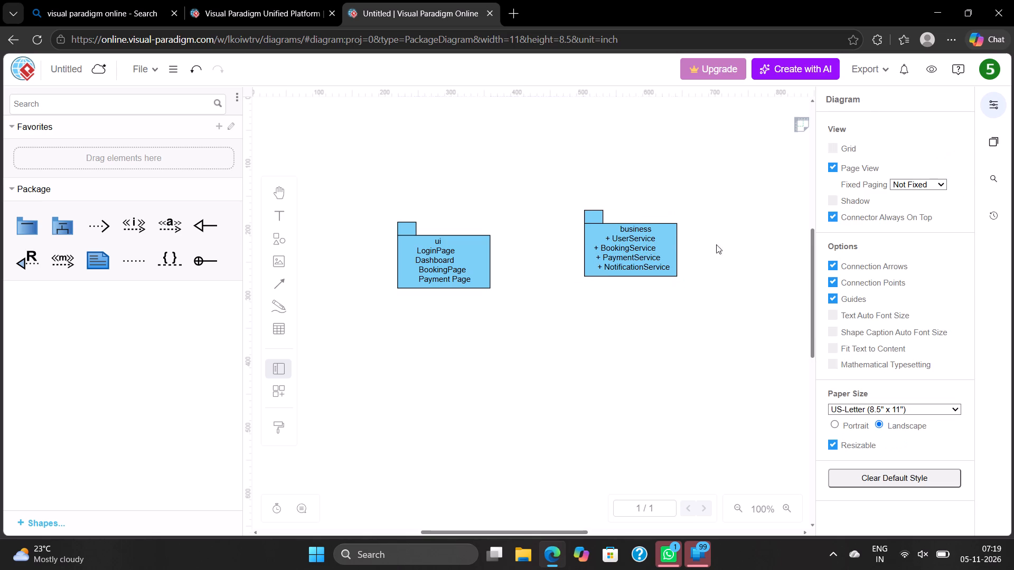
Move the business package closer to the ui package, level with it.
{"action": "left_click_drag", "start_coordinate": [669, 246], "coordinate": [665, 264]}
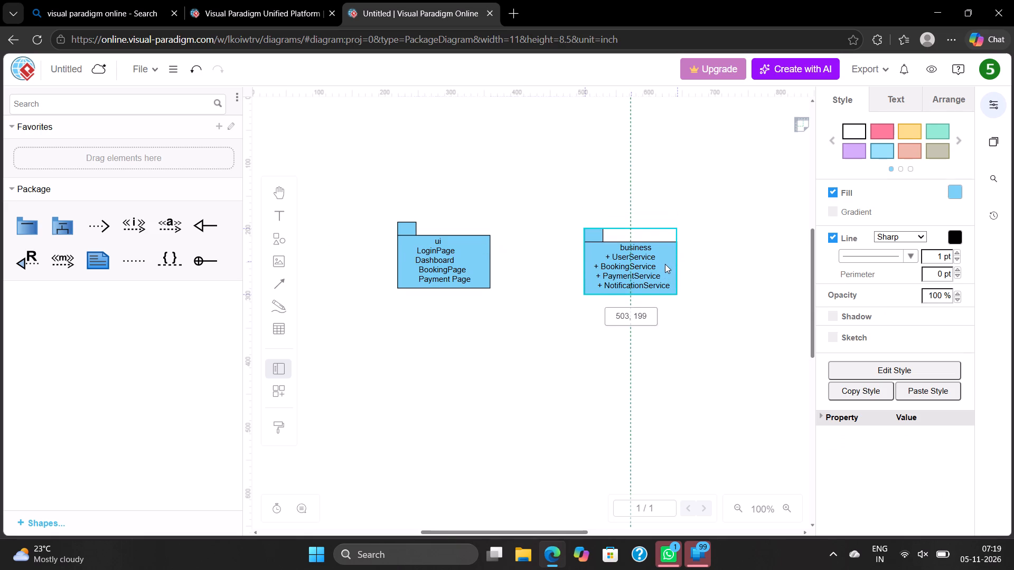
{"action": "left_click_drag", "start_coordinate": [665, 264], "coordinate": [650, 265]}
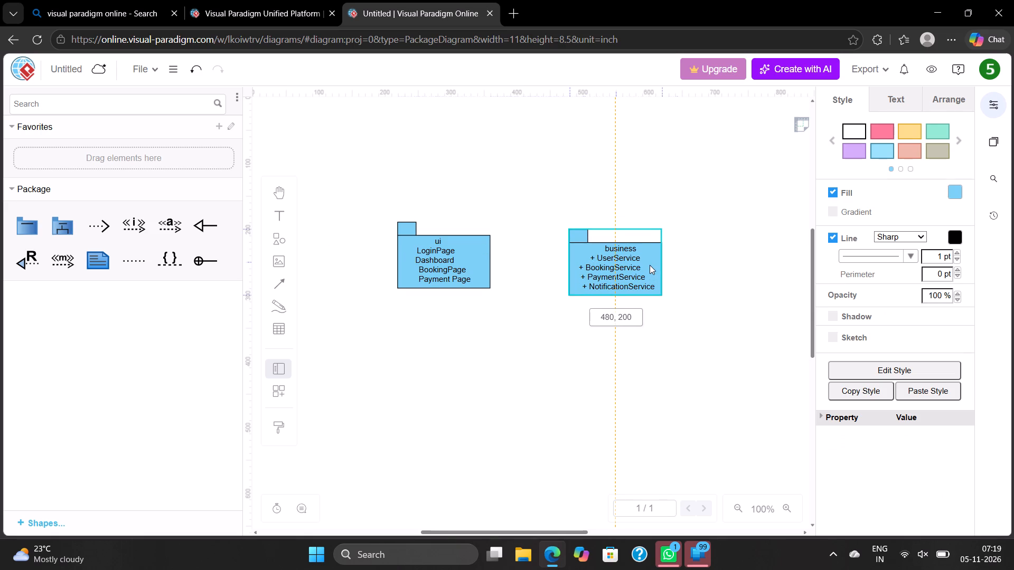
{"action": "left_click_drag", "start_coordinate": [650, 265], "coordinate": [646, 263]}
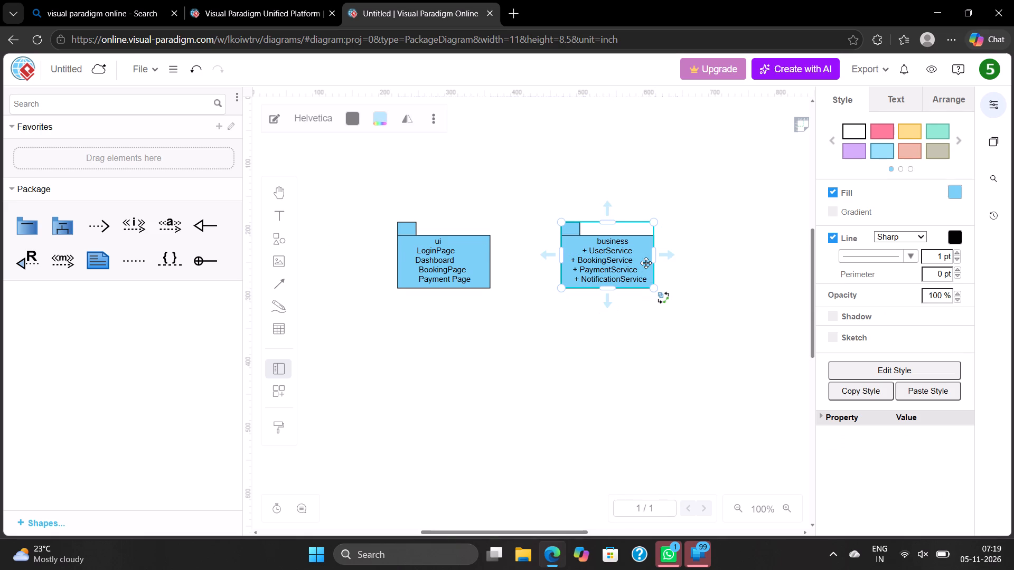
Duplicate the business package and place the copy to its right, level with the other two packages.
{"action": "scroll", "coordinate": [729, 265], "scroll_direction": "left", "scroll_amount": 1}
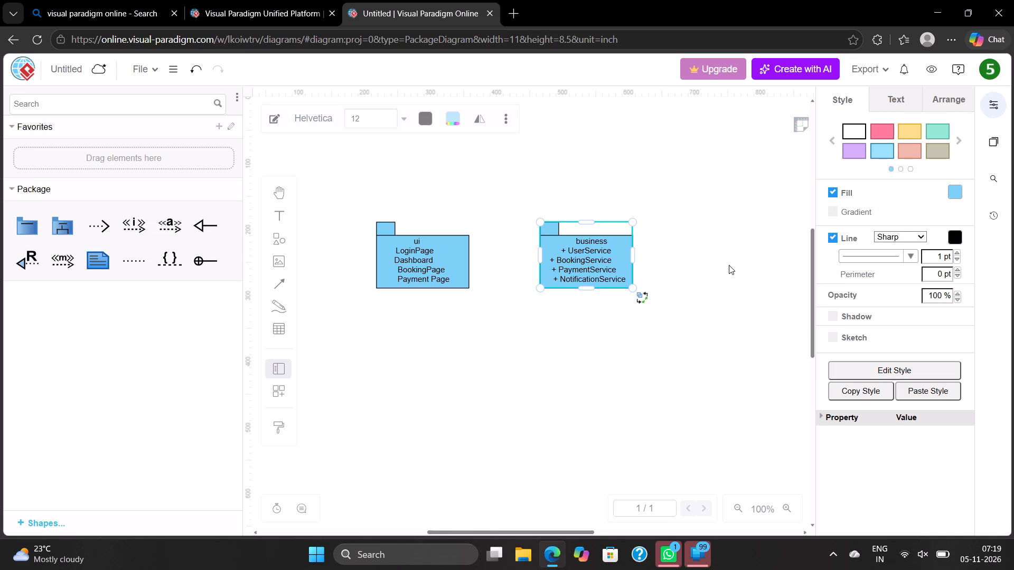
{"action": "right_click", "coordinate": [618, 253]}
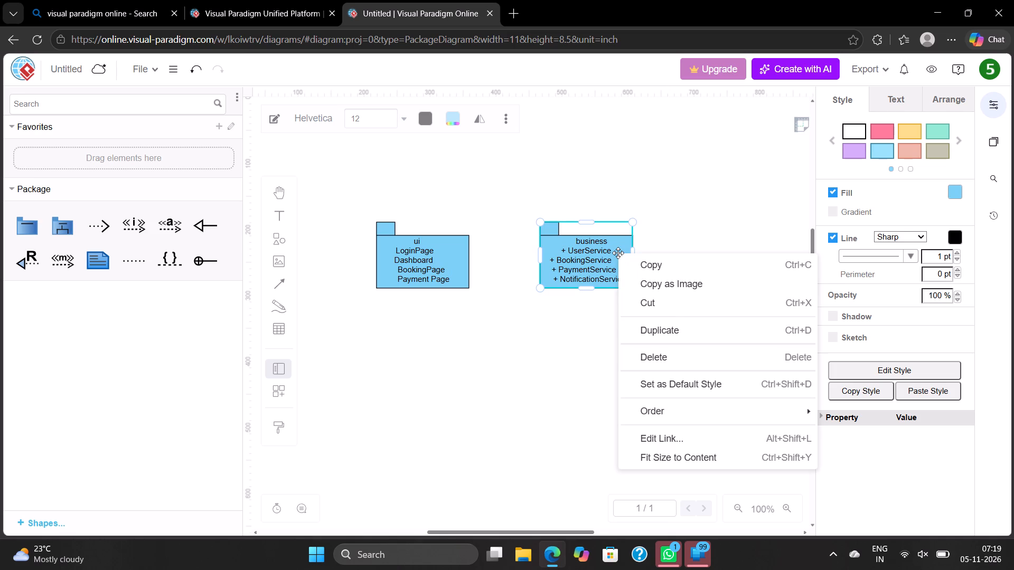
{"action": "left_click", "coordinate": [670, 325]}
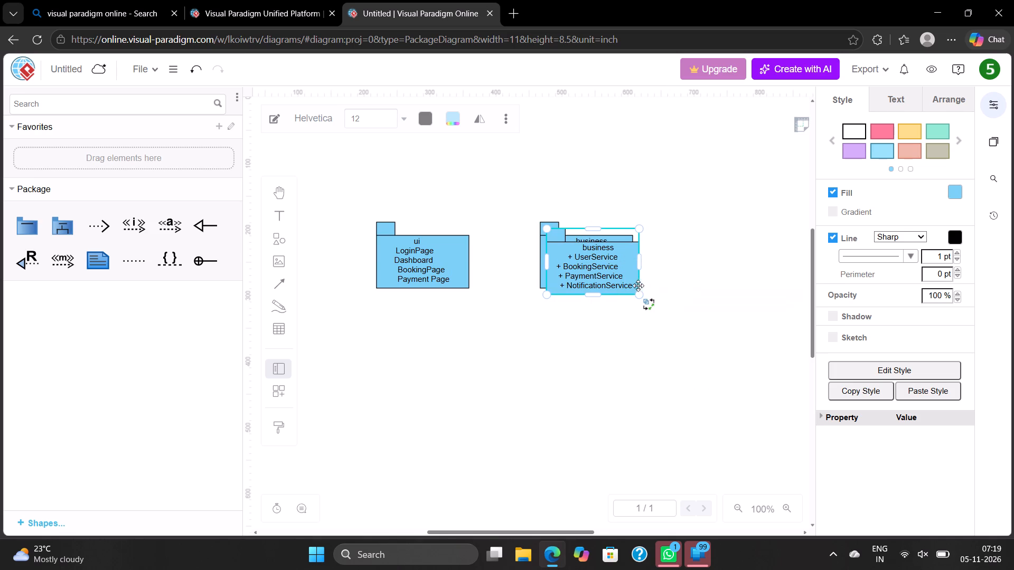
{"action": "left_click_drag", "start_coordinate": [612, 272], "coordinate": [761, 263]}
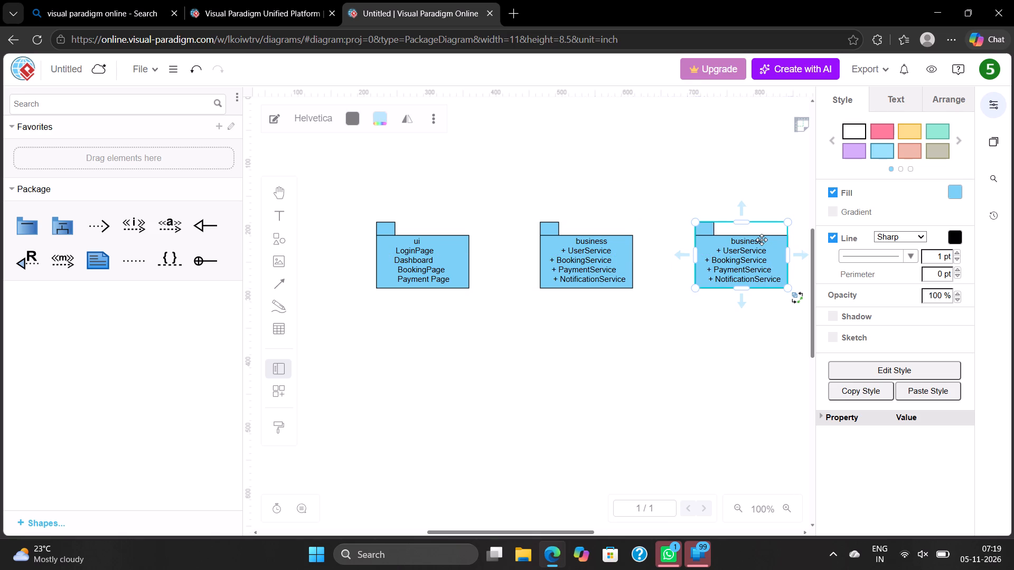
Rename the copied package's heading as "model".
{"action": "double_click", "coordinate": [762, 240]}
{"action": "left_click", "coordinate": [762, 244]}
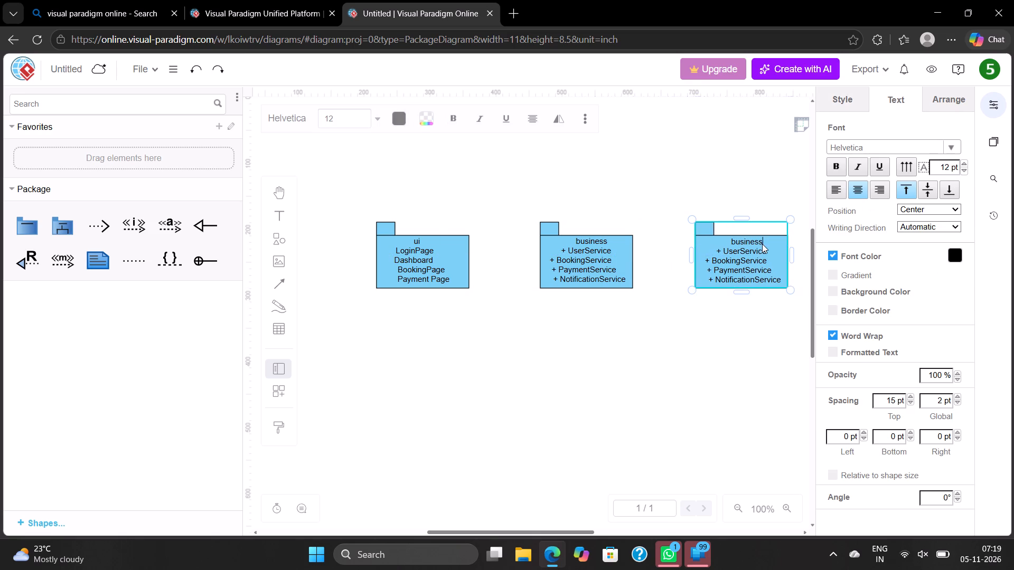
{"action": "key", "text": "BackSpace"}
{"action": "key", "text": "BackSpace"}
{"action": "key", "text": "BackSpace"}
{"action": "key", "text": "BackSpace"}
{"action": "key", "text": "BackSpace"}
{"action": "key", "text": "BackSpace"}
{"action": "key", "text": "BackSpace"}
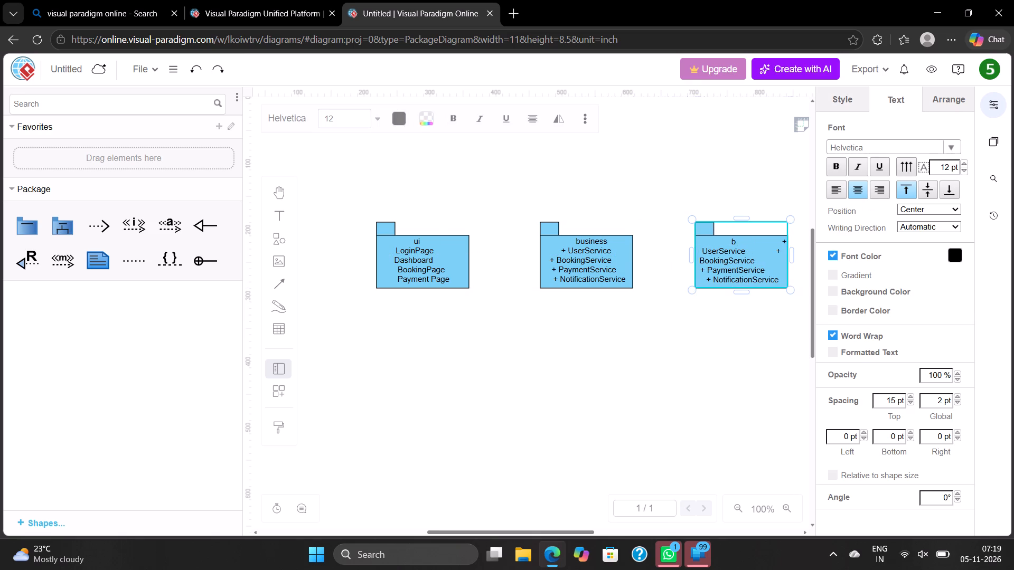
{"action": "key", "text": "BackSpace"}
{"action": "type", "text": "model"}
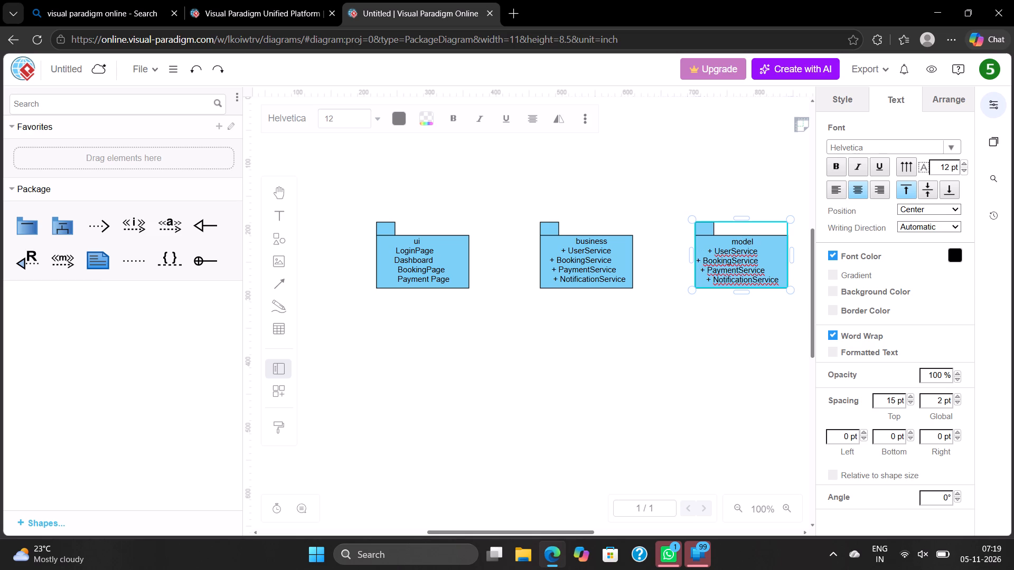
Shorten the UserService entry in the model package to "+ User".
{"action": "key", "text": "Down"}
{"action": "key", "text": "Right"}
{"action": "key", "text": "BackSpace"}
{"action": "key", "text": "BackSpace"}
{"action": "key", "text": "BackSpace"}
{"action": "key", "text": "BackSpace"}
{"action": "key", "text": "BackSpace"}
{"action": "key", "text": "BackSpace"}
{"action": "key", "text": "BackSpace"}
{"action": "key", "text": "BackSpace"}
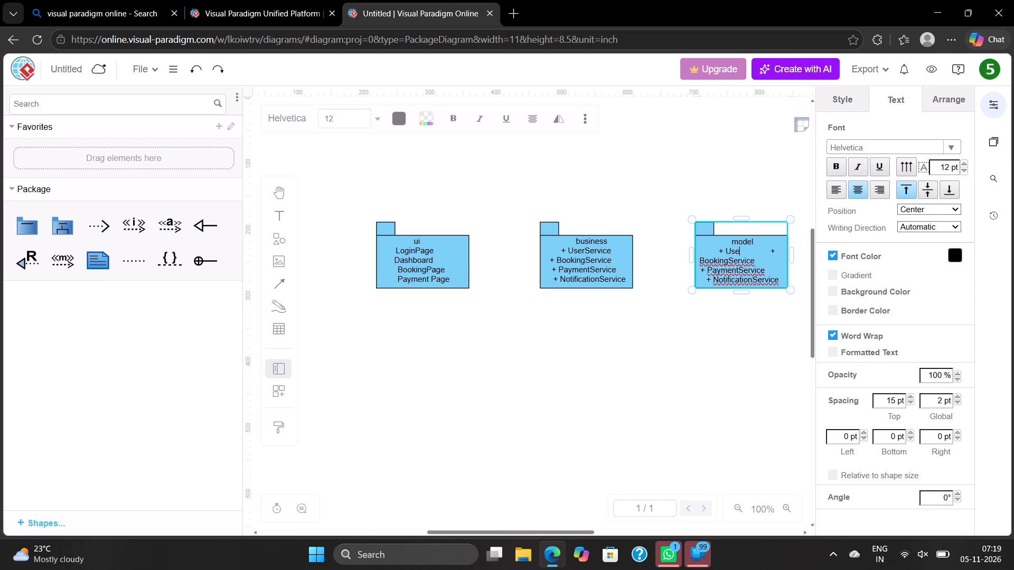
{"action": "key", "text": "BackSpace"}
{"action": "key", "text": "BackSpace"}
{"action": "type", "text": "ser"}
Replace the BookingService entry in the model package with "+ Vehicle", adding spaces so it sits on its own line with its plus sign.
{"action": "key", "text": "Down"}
{"action": "key", "text": "Right"}
{"action": "key", "text": "Right"}
{"action": "key", "text": "Right"}
{"action": "key", "text": "Right"}
{"action": "key", "text": "BackSpace"}
{"action": "key", "text": "BackSpace"}
{"action": "key", "text": "BackSpace"}
{"action": "key", "text": "BackSpace"}
{"action": "key", "text": "BackSpace"}
{"action": "key", "text": "BackSpace"}
{"action": "key", "text": "BackSpace"}
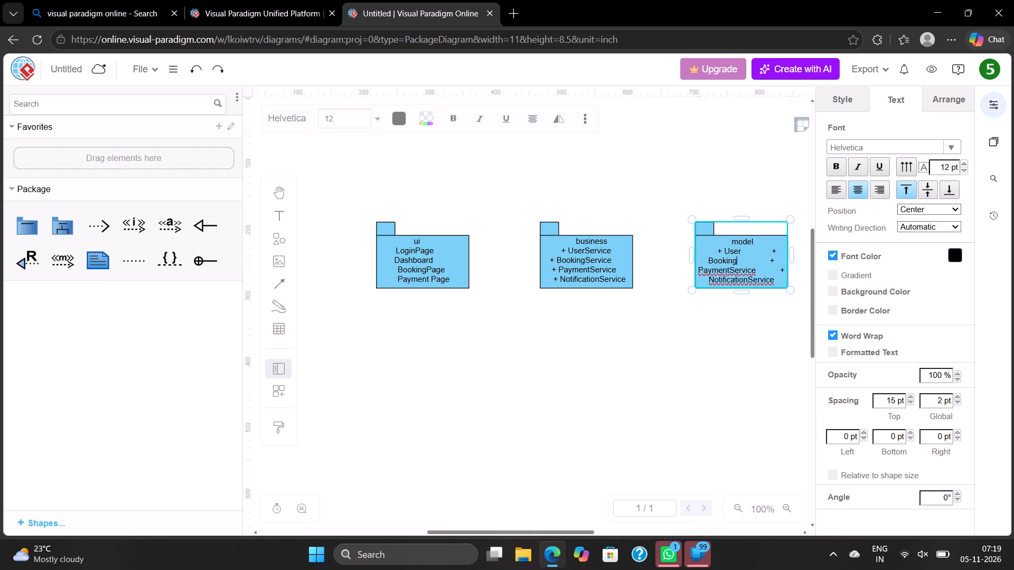
{"action": "key", "text": "BackSpace"}
{"action": "key", "text": "BackSpace"}
{"action": "key", "text": "BackSpace"}
{"action": "key", "text": "BackSpace"}
{"action": "key", "text": "BackSpace"}
{"action": "key", "text": "BackSpace"}
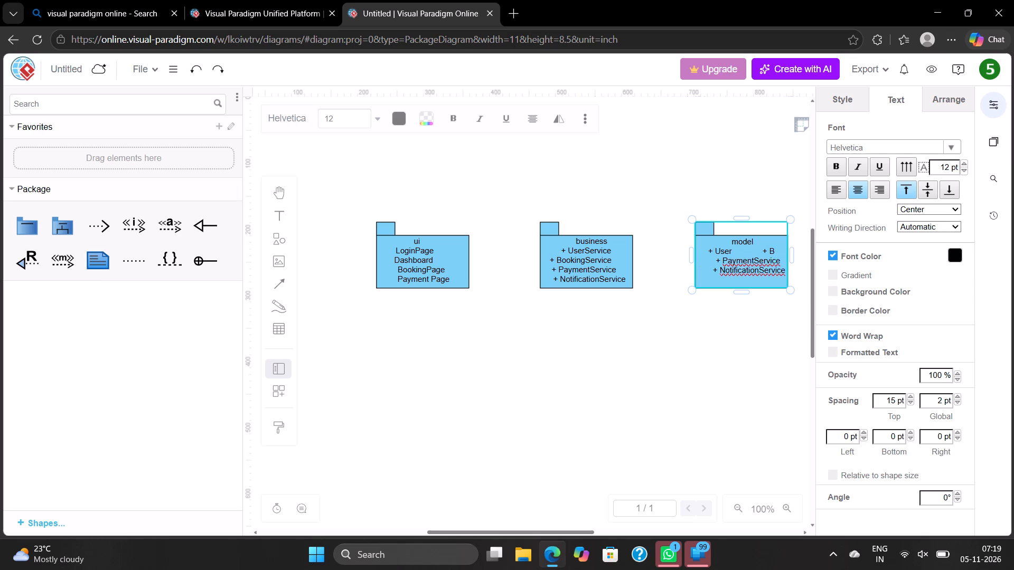
{"action": "key", "text": "BackSpace"}
{"action": "key", "text": "BackSpace"}
{"action": "key", "text": "Left"}
{"action": "key", "text": "space"}
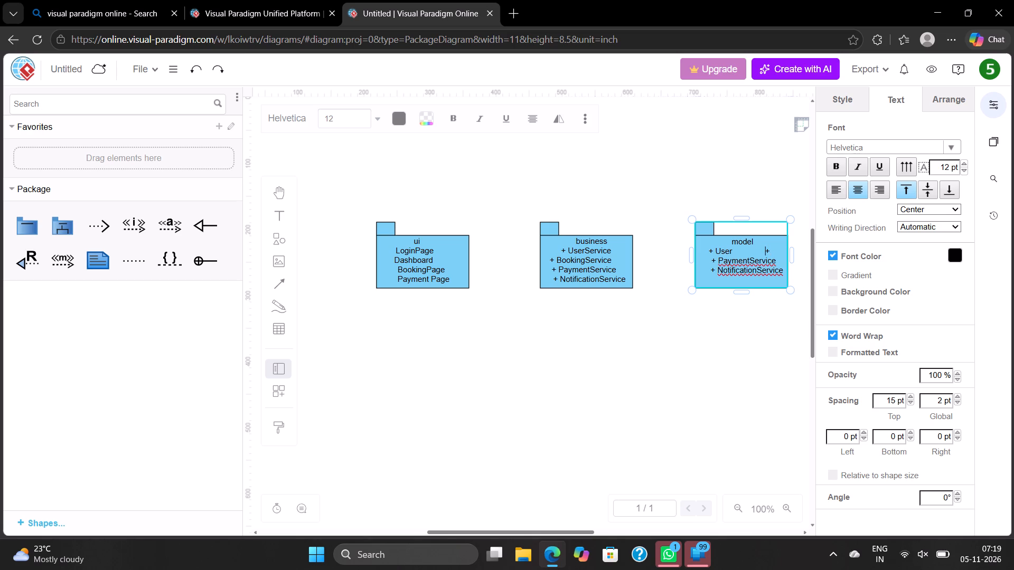
{"action": "key", "text": "space"}
{"action": "key", "text": "space"}
{"action": "key", "text": "space"}
{"action": "key", "text": "space"}
{"action": "key", "text": "space"}
{"action": "key", "text": "space"}
{"action": "key", "text": "space"}
{"action": "key", "text": "space"}
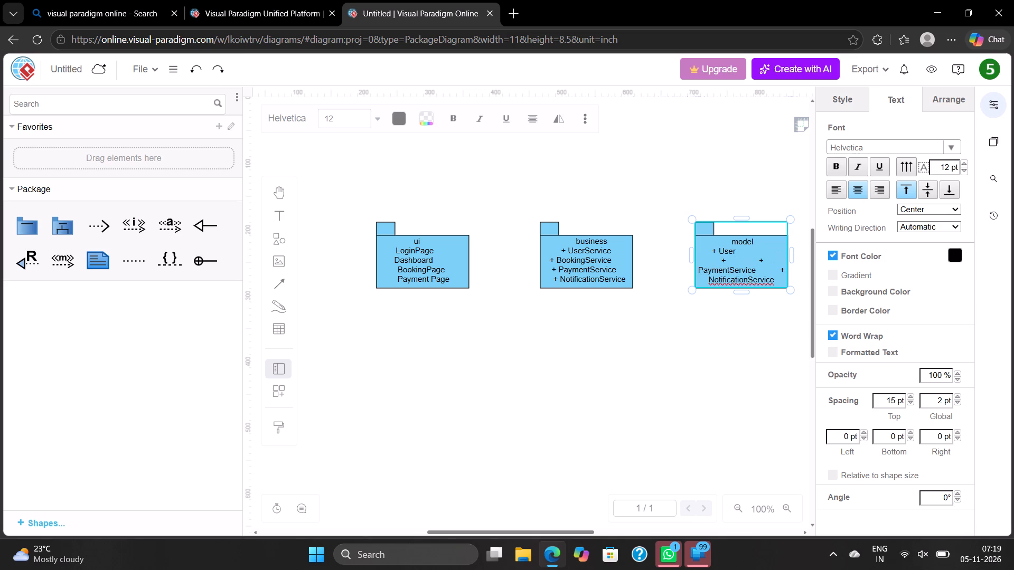
{"action": "key", "text": "Right"}
{"action": "key", "text": "Right"}
{"action": "key", "text": "shift+v"}
{"action": "key", "text": "e"}
{"action": "type", "text": "hicle"}
{"action": "key", "text": "Up"}
{"action": "key", "text": "space"}
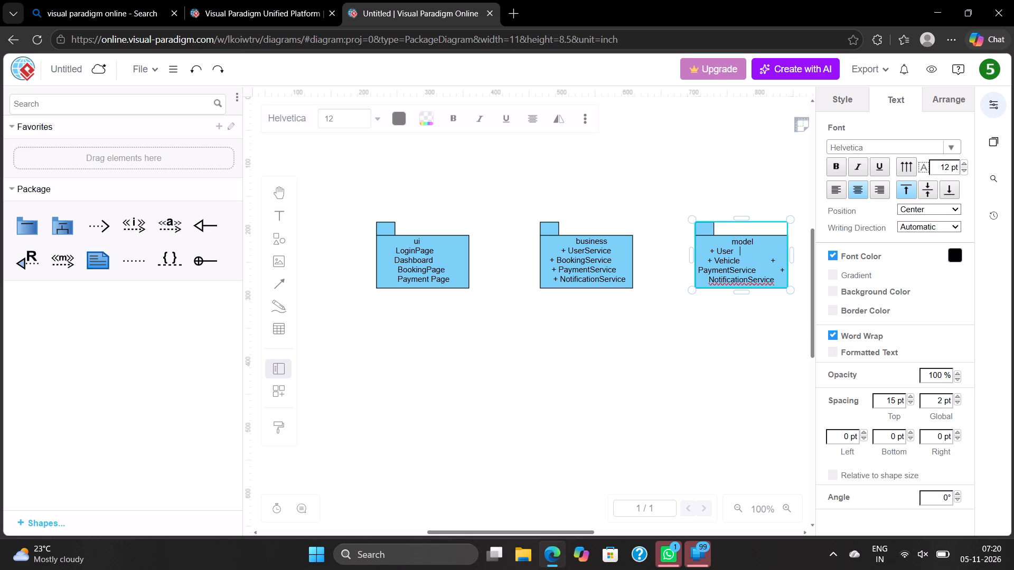
{"action": "key", "text": "Down"}
Add spaces after Vehicle in the model package so the PaymentService entry starts on its own line with its plus sign.
{"action": "key", "text": "Right"}
{"action": "key", "text": "Right"}
{"action": "key", "text": "Right"}
{"action": "key", "text": "Right"}
{"action": "key", "text": "Right"}
{"action": "key", "text": "Right"}
{"action": "key", "text": "Right"}
{"action": "key", "text": "Right"}
{"action": "key", "text": "Right"}
{"action": "key", "text": "Right"}
{"action": "key", "text": "Right"}
{"action": "key", "text": "space"}
{"action": "key", "text": "space"}
{"action": "key", "text": "space"}
{"action": "key", "text": "space"}
{"action": "key", "text": "space"}
{"action": "key", "text": "space"}
{"action": "key", "text": "space"}
{"action": "key", "text": "space"}
{"action": "key", "text": "space"}
{"action": "key", "text": "space"}
{"action": "key", "text": "space"}
{"action": "key", "text": "space"}
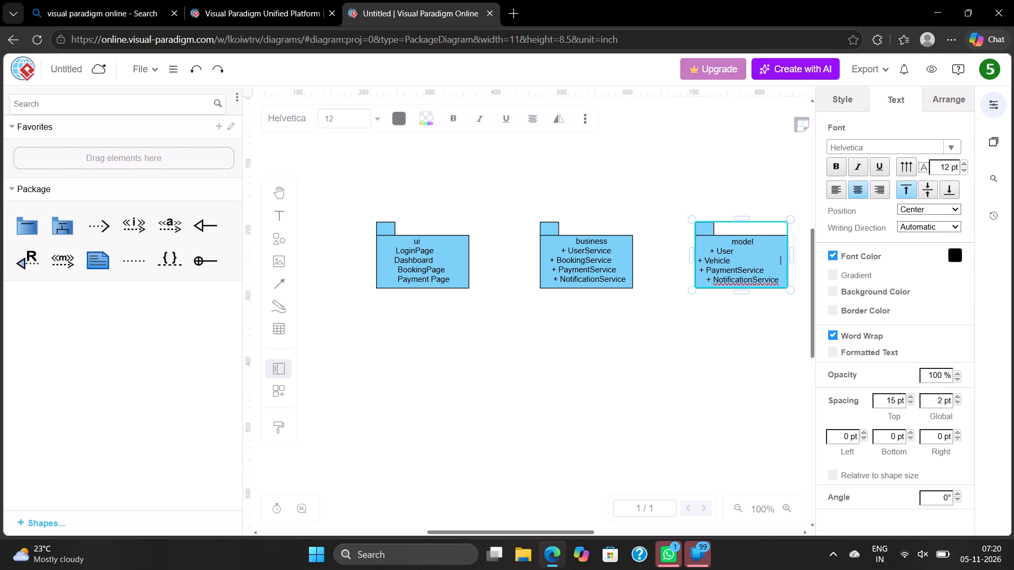
Replace the PaymentService entry in the model package with "Booking", keeping its plus sign.
{"action": "key", "text": "Down"}
{"action": "key", "text": "Down"}
{"action": "key", "text": "Up"}
{"action": "key", "text": "Left"}
{"action": "key", "text": "Left"}
{"action": "key", "text": "Left"}
{"action": "key", "text": "Left"}
{"action": "key", "text": "Left"}
{"action": "key", "text": "Left"}
{"action": "key", "text": "Left"}
{"action": "key", "text": "Left"}
{"action": "key", "text": "Left"}
{"action": "key", "text": "Left"}
{"action": "key", "text": "Left"}
{"action": "key", "text": "Left"}
{"action": "key", "text": "Left"}
{"action": "key", "text": "Left"}
{"action": "key", "text": "Left"}
{"action": "key", "text": "Left"}
{"action": "key", "text": "Left"}
{"action": "key", "text": "Left"}
{"action": "key", "text": "Left"}
{"action": "key", "text": "Left"}
{"action": "key", "text": "Left"}
{"action": "key", "text": "Left"}
{"action": "key", "text": "Left"}
{"action": "key", "text": "Right"}
{"action": "key", "text": "Right"}
{"action": "key", "text": "Right"}
{"action": "key", "text": "Right"}
{"action": "key", "text": "Right"}
{"action": "key", "text": "Right"}
{"action": "key", "text": "Right"}
{"action": "key", "text": "Right"}
{"action": "key", "text": "Right"}
{"action": "key", "text": "Right"}
{"action": "key", "text": "Right"}
{"action": "key", "text": "Right"}
{"action": "key", "text": "Right"}
{"action": "key", "text": "Right"}
{"action": "key", "text": "Right"}
{"action": "key", "text": "Right"}
{"action": "key", "text": "BackSpace"}
{"action": "key", "text": "BackSpace"}
{"action": "key", "text": "BackSpace"}
{"action": "key", "text": "BackSpace"}
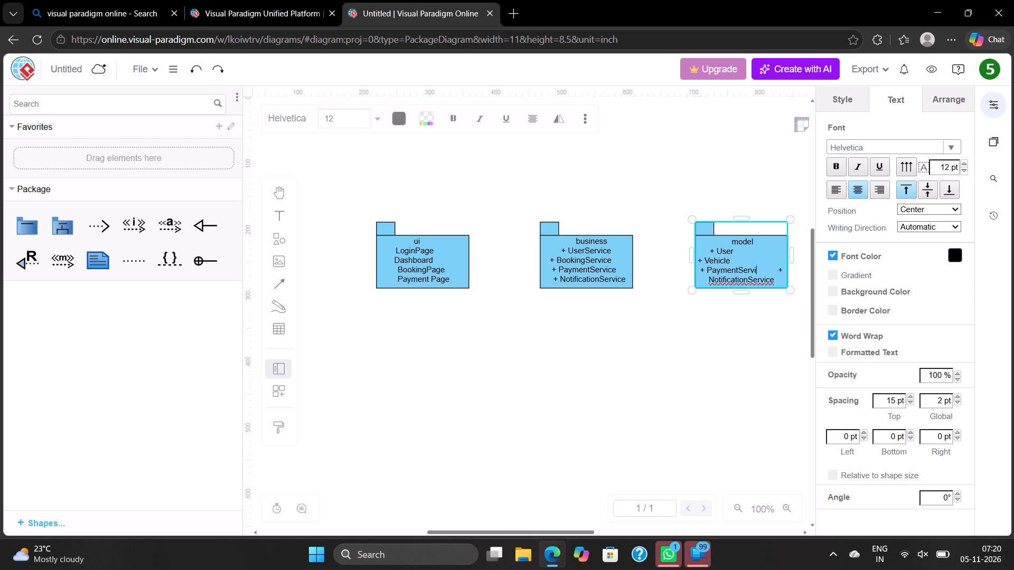
{"action": "key", "text": "BackSpace"}
{"action": "key", "text": "BackSpace"}
{"action": "key", "text": "BackSpace"}
{"action": "key", "text": "BackSpace"}
{"action": "key", "text": "BackSpace"}
{"action": "key", "text": "BackSpace"}
{"action": "key", "text": "BackSpace"}
{"action": "key", "text": "BackSpace"}
{"action": "key", "text": "BackSpace"}
{"action": "key", "text": "BackSpace"}
{"action": "key", "text": "BackSpace"}
{"action": "type", "text": "Booking"}
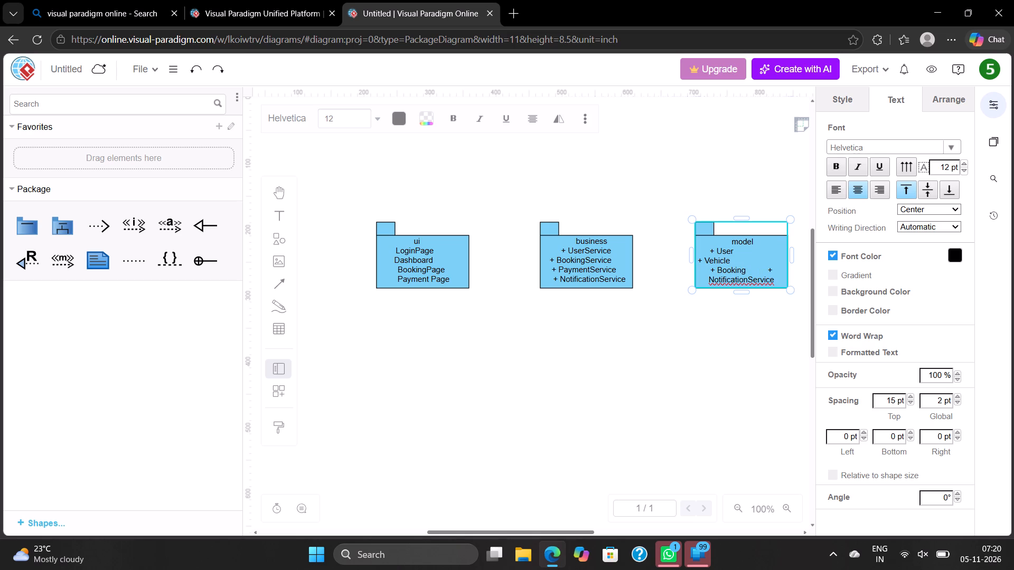
Add spaces after Booking in the model package so the NotificationService entry starts on its own line with its plus sign.
{"action": "key", "text": "space"}
{"action": "key", "text": "space"}
{"action": "key", "text": "space"}
{"action": "key", "text": "space"}
{"action": "key", "text": "space"}
{"action": "key", "text": "space"}
{"action": "key", "text": "space"}
{"action": "key", "text": "space"}
{"action": "key", "text": "space"}
{"action": "key", "text": "space"}
{"action": "key", "text": "space"}
{"action": "key", "text": "space"}
{"action": "key", "text": "space"}
{"action": "key", "text": "space"}
Replace the NotificationService entry in the model package with "Payment", keeping its plus sign.
{"action": "key", "text": "Down"}
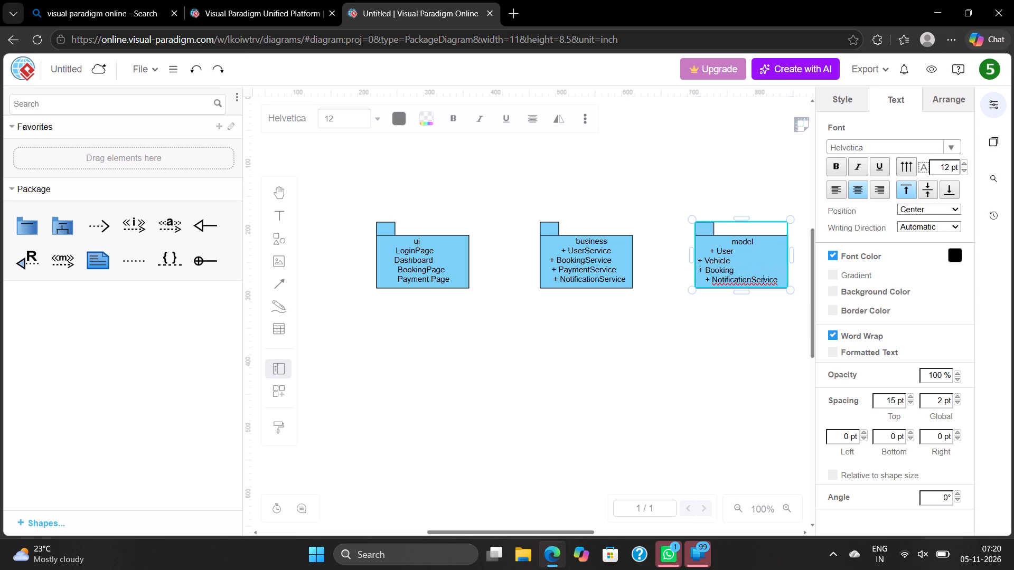
{"action": "key", "text": "Right"}
{"action": "key", "text": "Right"}
{"action": "key", "text": "Right"}
{"action": "key", "text": "Right"}
{"action": "key", "text": "BackSpace"}
{"action": "key", "text": "BackSpace"}
{"action": "key", "text": "BackSpace"}
{"action": "key", "text": "BackSpace"}
{"action": "key", "text": "BackSpace"}
{"action": "key", "text": "BackSpace"}
{"action": "key", "text": "BackSpace"}
{"action": "key", "text": "BackSpace"}
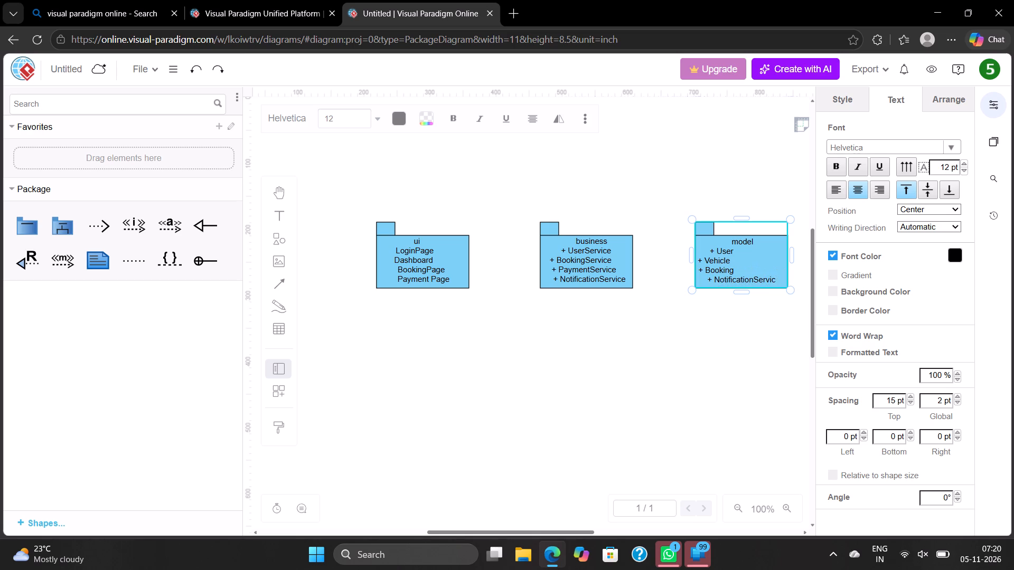
{"action": "key", "text": "BackSpace"}
{"action": "key", "text": "BackSpace"}
{"action": "key", "text": "BackSpace"}
{"action": "key", "text": "BackSpace"}
{"action": "key", "text": "BackSpace"}
{"action": "key", "text": "BackSpace"}
{"action": "key", "text": "BackSpace"}
{"action": "key", "text": "BackSpace"}
{"action": "key", "text": "BackSpace"}
{"action": "key", "text": "BackSpace"}
{"action": "key", "text": "BackSpace"}
{"action": "key", "text": "shift+p"}
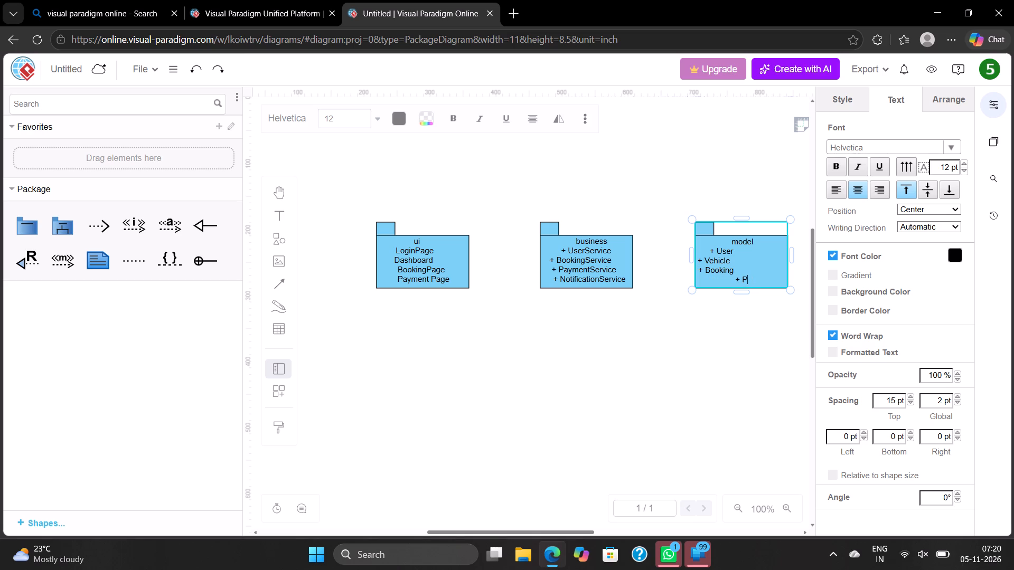
{"action": "type", "text": "ayment"}
Indent the "+ Booking" line in the model package with leading spaces, bringing it close to the Payment entry's indentation.
{"action": "key", "text": "Up"}
{"action": "key", "text": "Left"}
{"action": "key", "text": "Left"}
{"action": "key", "text": "Left"}
{"action": "key", "text": "Left"}
{"action": "key", "text": "Left"}
{"action": "key", "text": "Left"}
{"action": "key", "text": "Left"}
{"action": "key", "text": "Left"}
{"action": "key", "text": "Left"}
{"action": "key", "text": "Left"}
{"action": "key", "text": "Left"}
{"action": "key", "text": "Left"}
{"action": "key", "text": "Left"}
{"action": "key", "text": "Left"}
{"action": "key", "text": "Left"}
{"action": "key", "text": "Left"}
{"action": "key", "text": "Left"}
{"action": "key", "text": "Left"}
{"action": "key", "text": "Left"}
{"action": "key", "text": "Left"}
{"action": "key", "text": "Left"}
{"action": "key", "text": "space"}
{"action": "key", "text": "space"}
{"action": "key", "text": "space"}
{"action": "key", "text": "space"}
{"action": "key", "text": "space"}
{"action": "key", "text": "space"}
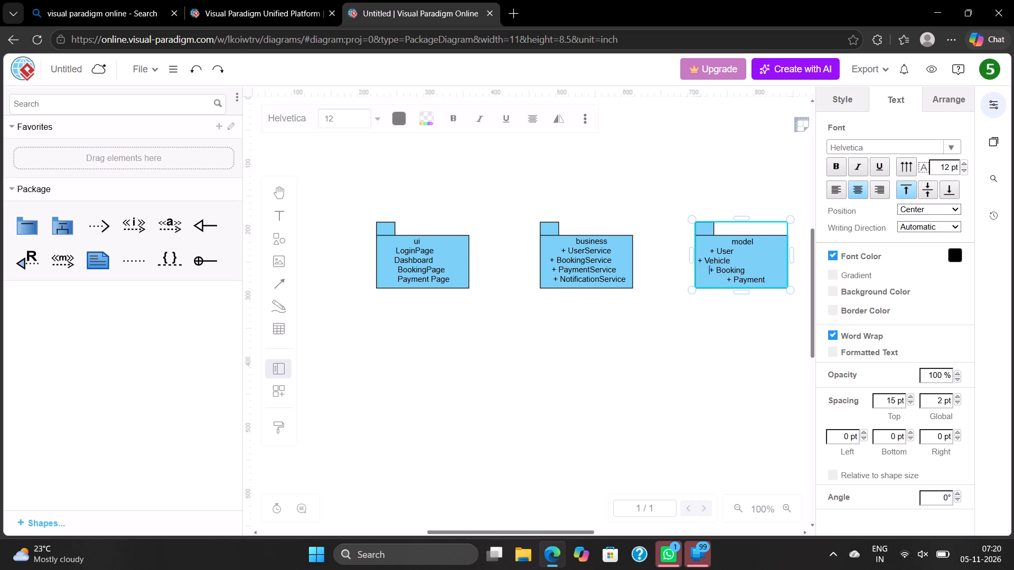
{"action": "key", "text": "space"}
{"action": "key", "text": "space"}
{"action": "key", "text": "space"}
{"action": "key", "text": "space"}
{"action": "key", "text": "space"}
{"action": "key", "text": "space"}
{"action": "key", "text": "space"}
{"action": "key", "text": "space"}
{"action": "key", "text": "space"}
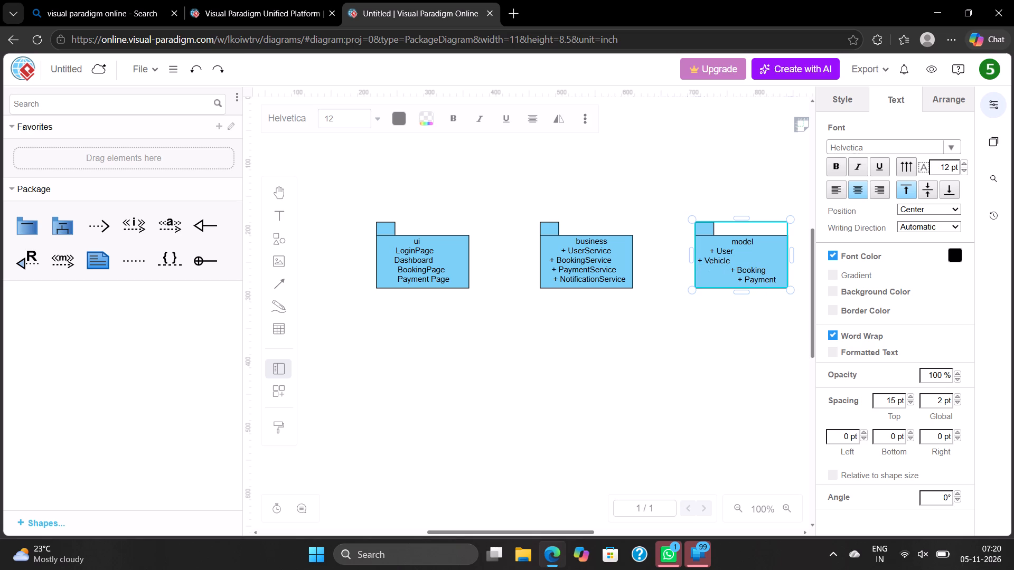
Remove extra spaces before "+ Payment" in the model package so its plus sign lines up under Booking's.
{"action": "key", "text": "Down"}
{"action": "key", "text": "backslash"}
{"action": "key", "text": "BackSpace"}
{"action": "key", "text": "BackSpace"}
{"action": "key", "text": "BackSpace"}
{"action": "key", "text": "BackSpace"}
{"action": "key", "text": "BackSpace"}
{"action": "key", "text": "BackSpace"}
{"action": "key", "text": "BackSpace"}
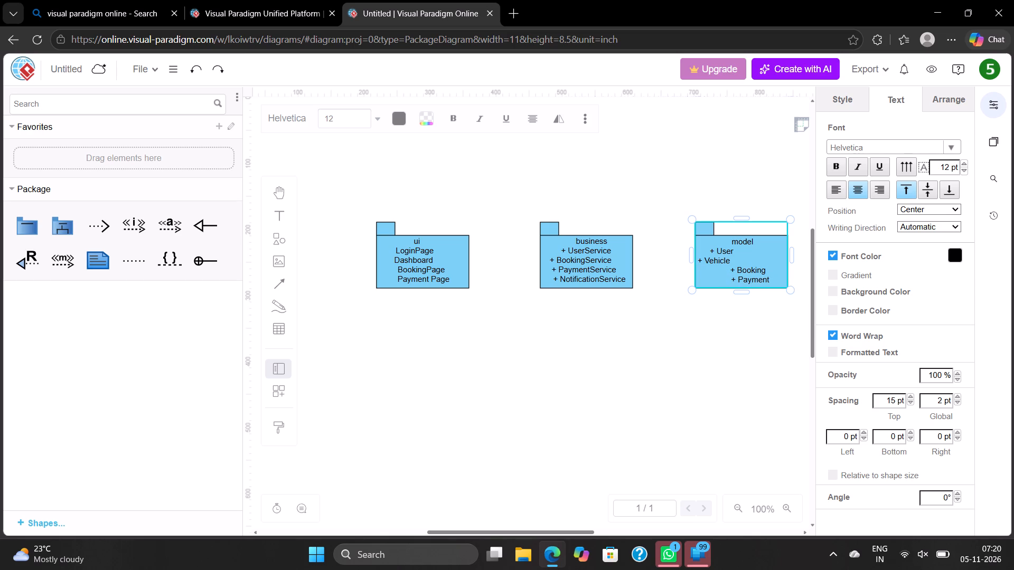
Indent the "+ Vehicle" line in the model package with leading spaces so its plus sign sits near Booking's former indentation.
{"action": "key", "text": "Up"}
{"action": "key", "text": "Up"}
{"action": "key", "text": "Left"}
{"action": "key", "text": "Left"}
{"action": "key", "text": "Left"}
{"action": "key", "text": "Left"}
{"action": "key", "text": "Left"}
{"action": "key", "text": "Left"}
{"action": "key", "text": "Left"}
{"action": "key", "text": "space"}
{"action": "key", "text": "space"}
{"action": "key", "text": "space"}
{"action": "key", "text": "space"}
{"action": "key", "text": "space"}
{"action": "key", "text": "space"}
{"action": "key", "text": "space"}
{"action": "key", "text": "space"}
{"action": "key", "text": "space"}
{"action": "key", "text": "space"}
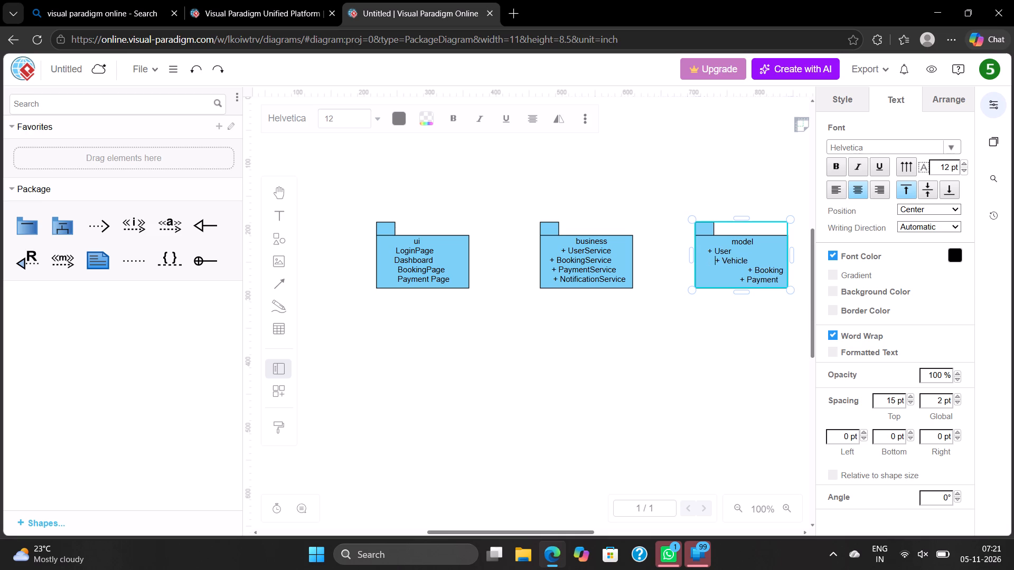
{"action": "key", "text": "space"}
{"action": "key", "text": "space"}
{"action": "key", "text": "space"}
{"action": "key", "text": "space"}
{"action": "key", "text": "space"}
{"action": "key", "text": "space"}
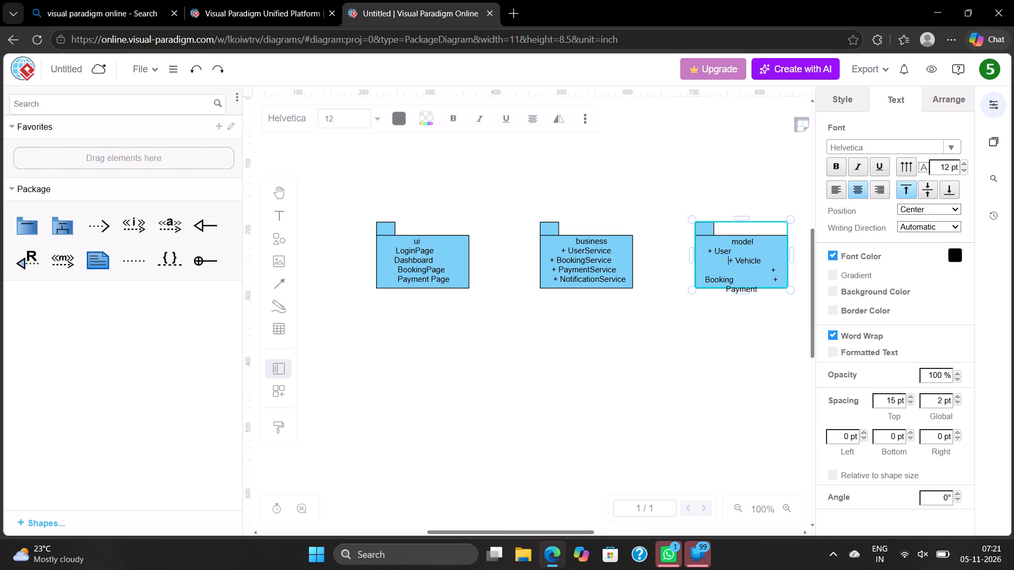
Remove surplus spaces after Vehicle in the model package so "+ Booking" starts its own line aligned under "+ Vehicle".
{"action": "key", "text": "Down"}
{"action": "key", "text": "BackSpace"}
{"action": "key", "text": "BackSpace"}
{"action": "key", "text": "BackSpace"}
{"action": "key", "text": "BackSpace"}
{"action": "key", "text": "BackSpace"}
{"action": "key", "text": "BackSpace"}
{"action": "key", "text": "BackSpace"}
{"action": "key", "text": "BackSpace"}
{"action": "key", "text": "BackSpace"}
{"action": "key", "text": "BackSpace"}
{"action": "key", "text": "BackSpace"}
{"action": "key", "text": "BackSpace"}
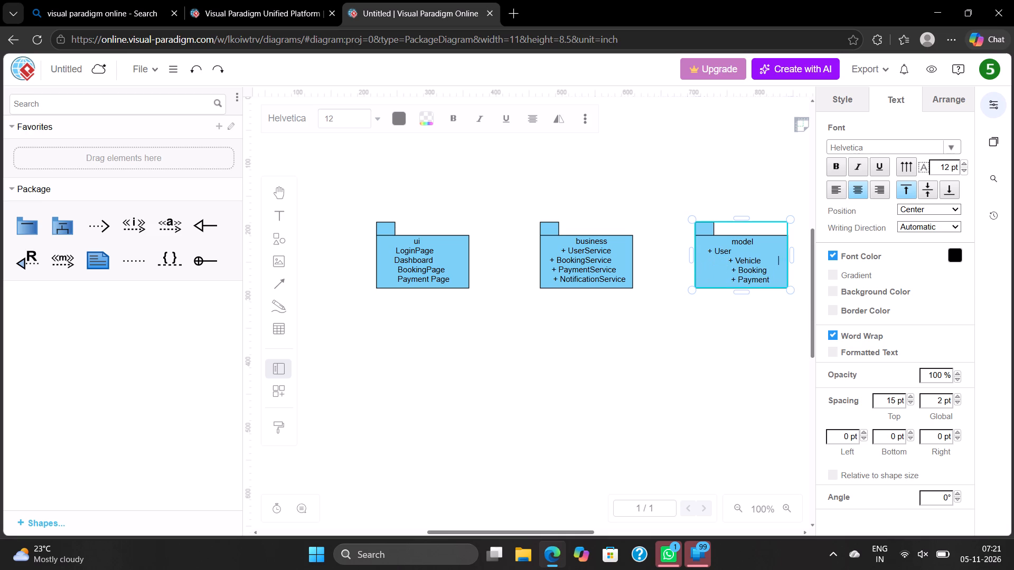
{"action": "key", "text": "BackSpace"}
{"action": "key", "text": "BackSpace"}
{"action": "key", "text": "BackSpace"}
Indent the "+ User" line in the model package with leading spaces, bringing it close to the entries below.
{"action": "key", "text": "Up"}
{"action": "key", "text": "Left"}
{"action": "key", "text": "Left"}
{"action": "key", "text": "Left"}
{"action": "key", "text": "Left"}
{"action": "key", "text": "Left"}
{"action": "key", "text": "Left"}
{"action": "key", "text": "Left"}
{"action": "key", "text": "Left"}
{"action": "key", "text": "Left"}
{"action": "key", "text": "Left"}
{"action": "key", "text": "Left"}
{"action": "key", "text": "Left"}
{"action": "key", "text": "Left"}
{"action": "key", "text": "Left"}
{"action": "key", "text": "Left"}
{"action": "key", "text": "Left"}
{"action": "key", "text": "Left"}
{"action": "key", "text": "Left"}
{"action": "key", "text": "Left"}
{"action": "key", "text": "Left"}
{"action": "key", "text": "Left"}
{"action": "key", "text": "Left"}
{"action": "key", "text": "Left"}
{"action": "key", "text": "Left"}
{"action": "key", "text": "Left"}
{"action": "key", "text": "Left"}
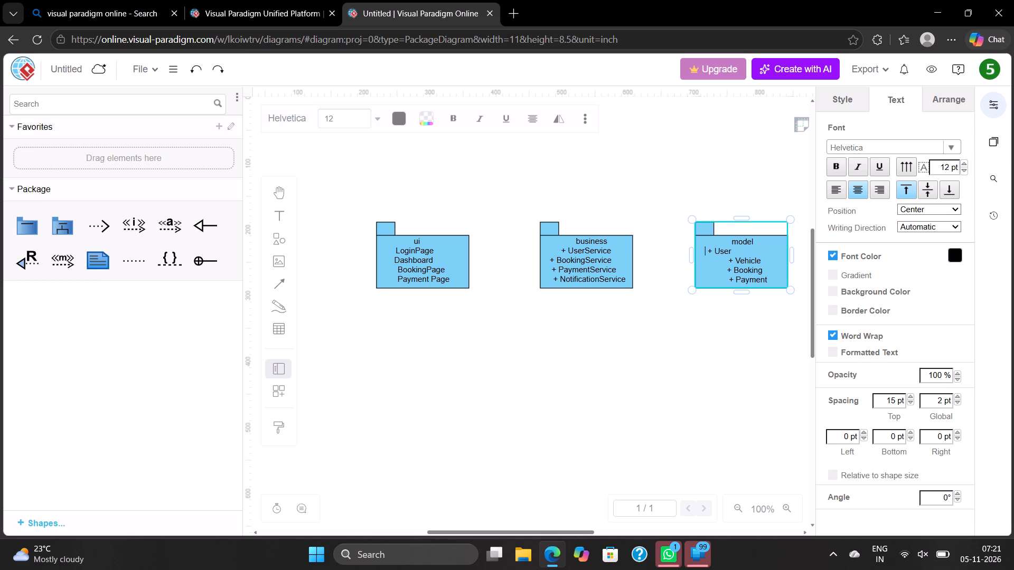
{"action": "key", "text": "space"}
{"action": "key", "text": "space"}
{"action": "key", "text": "space"}
{"action": "key", "text": "space"}
{"action": "key", "text": "space"}
{"action": "key", "text": "space"}
{"action": "key", "text": "space"}
{"action": "key", "text": "space"}
{"action": "key", "text": "space"}
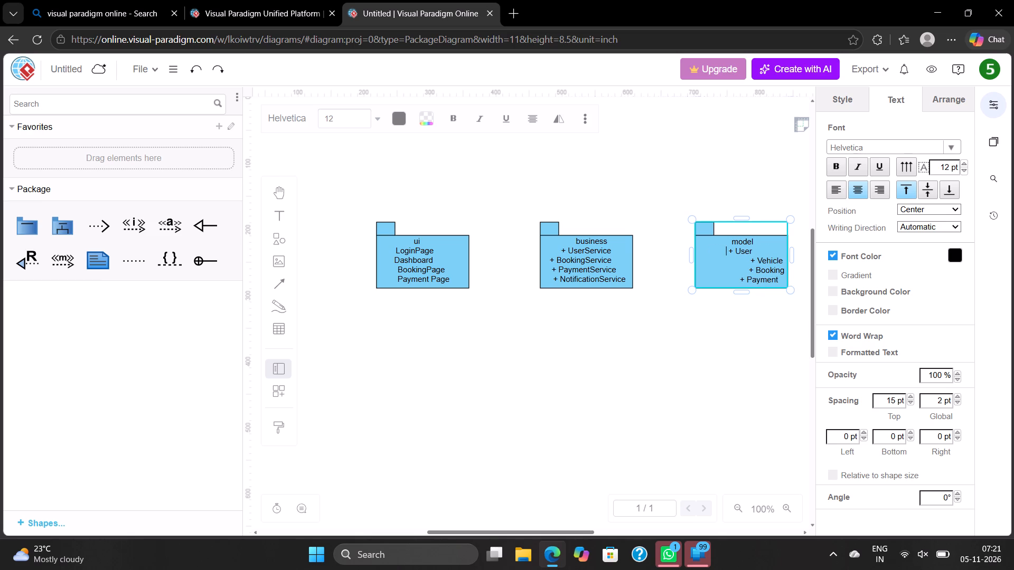
{"action": "key", "text": "BackSpace"}
{"action": "key", "text": "BackSpace"}
{"action": "key", "text": "BackSpace"}
{"action": "key", "text": "BackSpace"}
{"action": "key", "text": "BackSpace"}
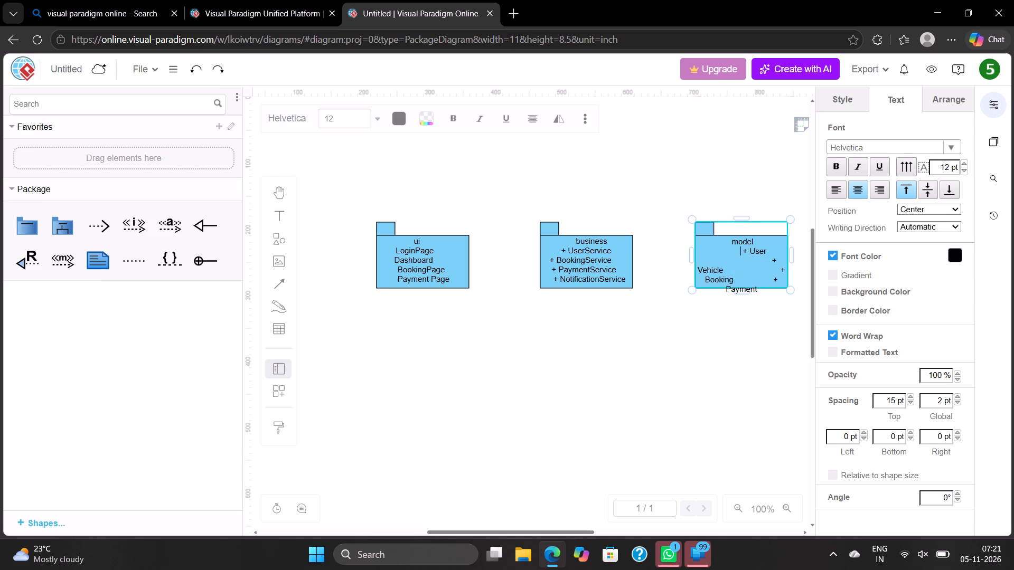
{"action": "key", "text": "BackSpace"}
{"action": "key", "text": "BackSpace"}
{"action": "key", "text": "BackSpace"}
Remove surplus spaces between User and "+ Vehicle" in the model package so the four plus signs line up.
{"action": "key", "text": "Down"}
{"action": "key", "text": "BackSpace"}
{"action": "key", "text": "BackSpace"}
{"action": "key", "text": "BackSpace"}
{"action": "key", "text": "BackSpace"}
{"action": "key", "text": "BackSpace"}
{"action": "key", "text": "BackSpace"}
{"action": "key", "text": "BackSpace"}
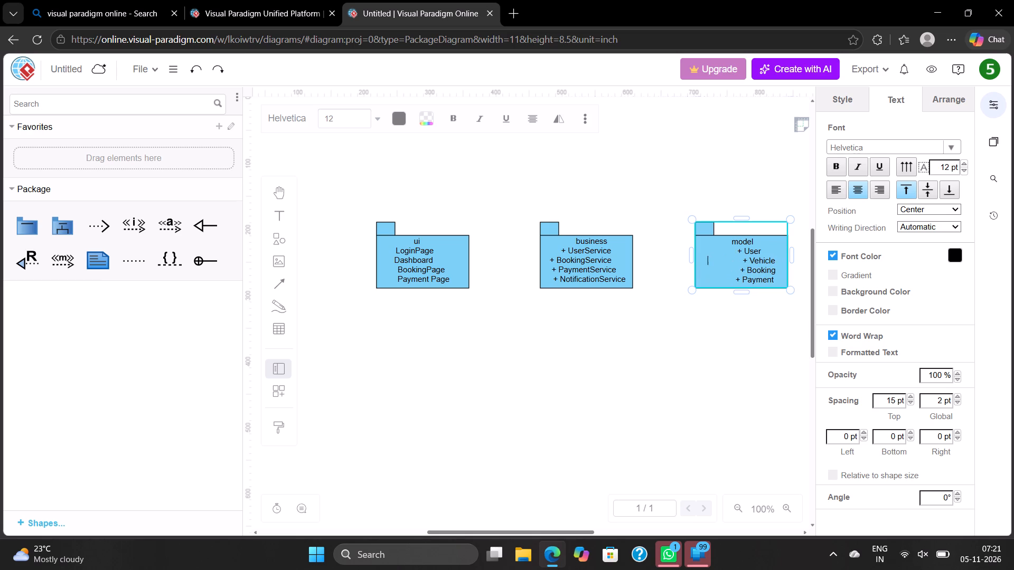
{"action": "key", "text": "BackSpace"}
{"action": "key", "text": "BackSpace"}
{"action": "key", "text": "BackSpace"}
{"action": "key", "text": "BackSpace"}
{"action": "key", "text": "BackSpace"}
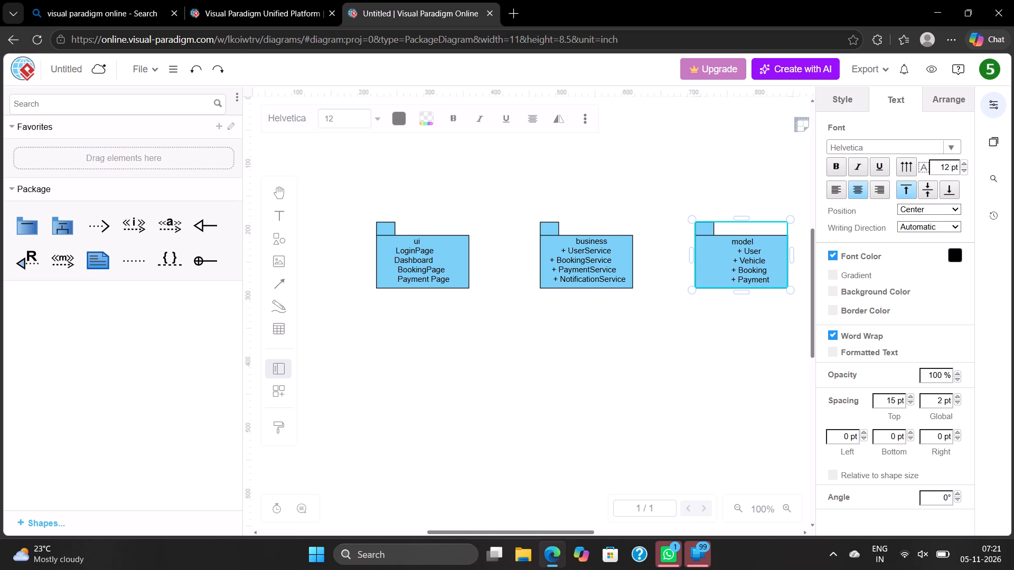
Remove several leading spaces before "+ User" in the model package to shift the entries back toward the package's left side.
{"action": "key", "text": "Up"}
{"action": "key", "text": "Up"}
{"action": "key", "text": "Down"}
{"action": "key", "text": "Right"}
{"action": "key", "text": "Right"}
{"action": "key", "text": "Right"}
{"action": "key", "text": "Right"}
{"action": "key", "text": "Right"}
{"action": "key", "text": "Right"}
{"action": "key", "text": "BackSpace"}
{"action": "key", "text": "BackSpace"}
{"action": "key", "text": "BackSpace"}
{"action": "key", "text": "BackSpace"}
{"action": "key", "text": "BackSpace"}
{"action": "key", "text": "BackSpace"}
{"action": "key", "text": "BackSpace"}
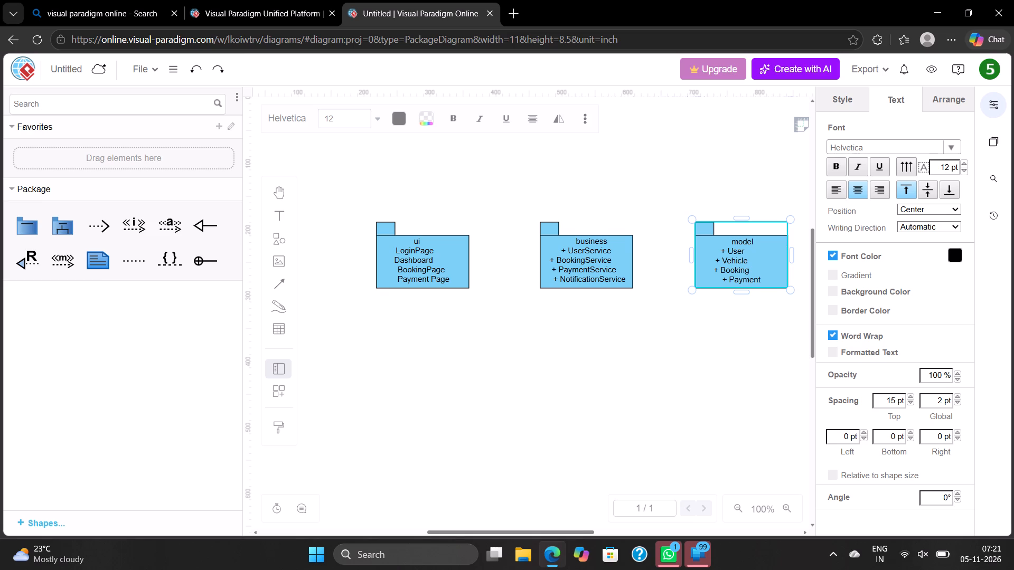
Duplicate the ui package and place the copy below the row, between the ui and business packages.
{"action": "scroll", "coordinate": [762, 244], "scroll_direction": "down", "scroll_amount": 1}
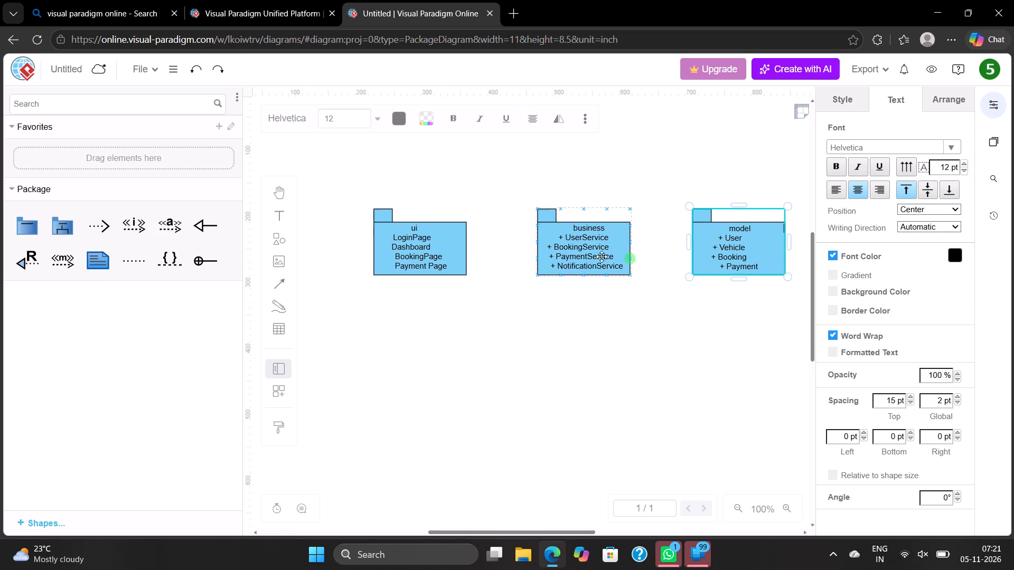
{"action": "right_click", "coordinate": [443, 252]}
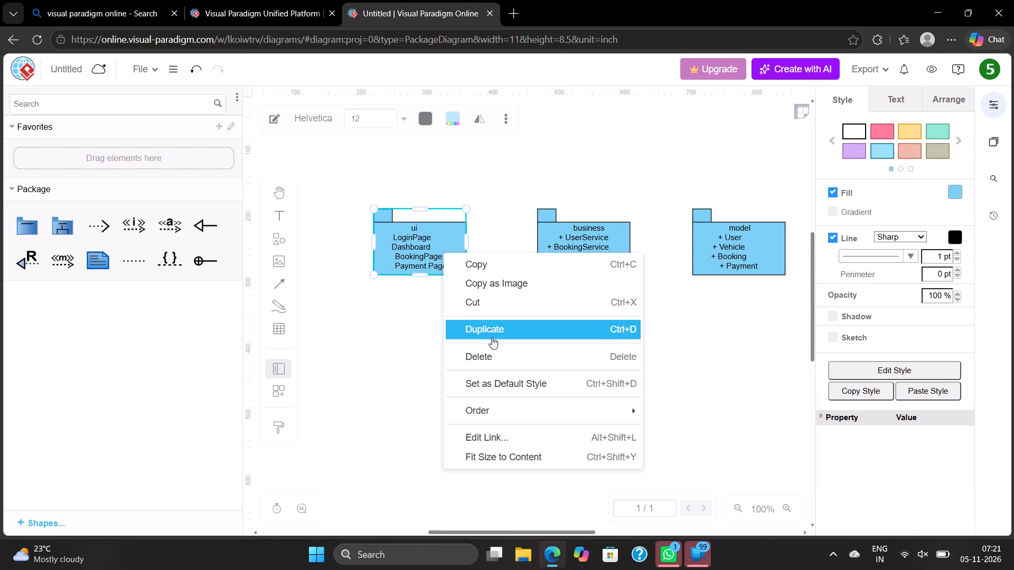
{"action": "left_click", "coordinate": [492, 337]}
{"action": "left_click_drag", "start_coordinate": [442, 254], "coordinate": [517, 394]}
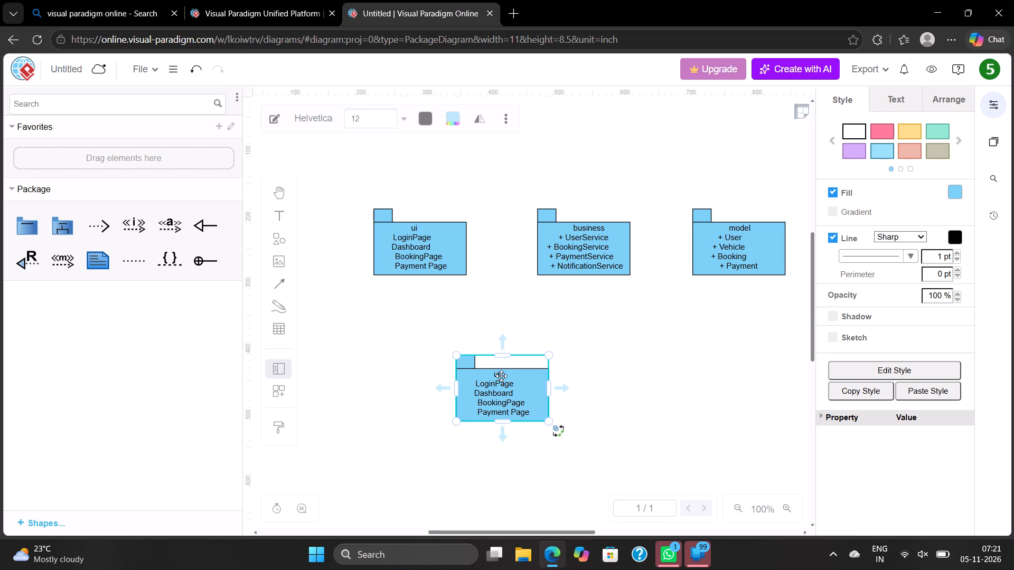
Rename the copied package's title from ui to "dataaccess".
{"action": "double_click", "coordinate": [501, 376]}
{"action": "left_click", "coordinate": [500, 376]}
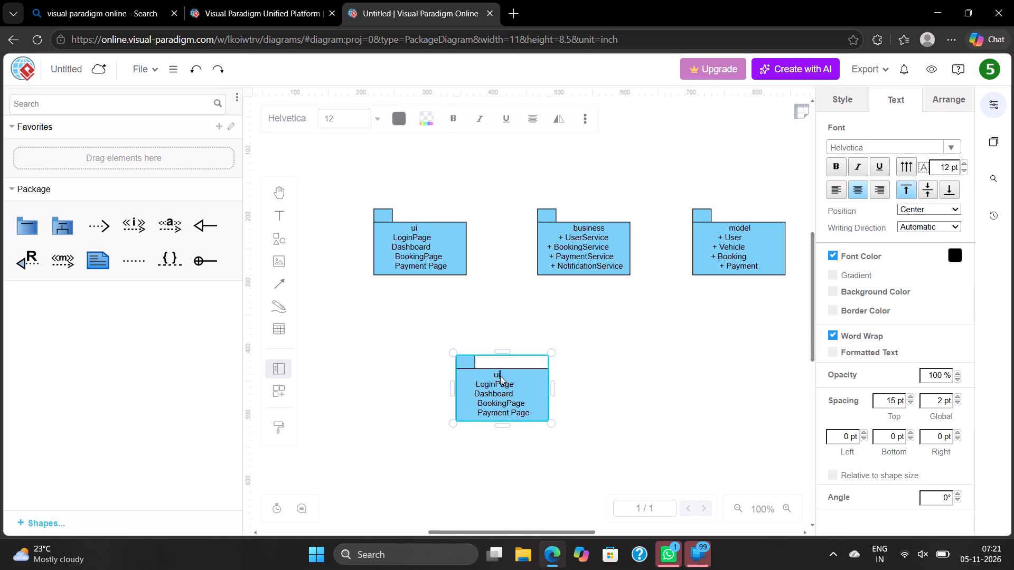
{"action": "key", "text": "BackSpace"}
{"action": "key", "text": "BackSpace"}
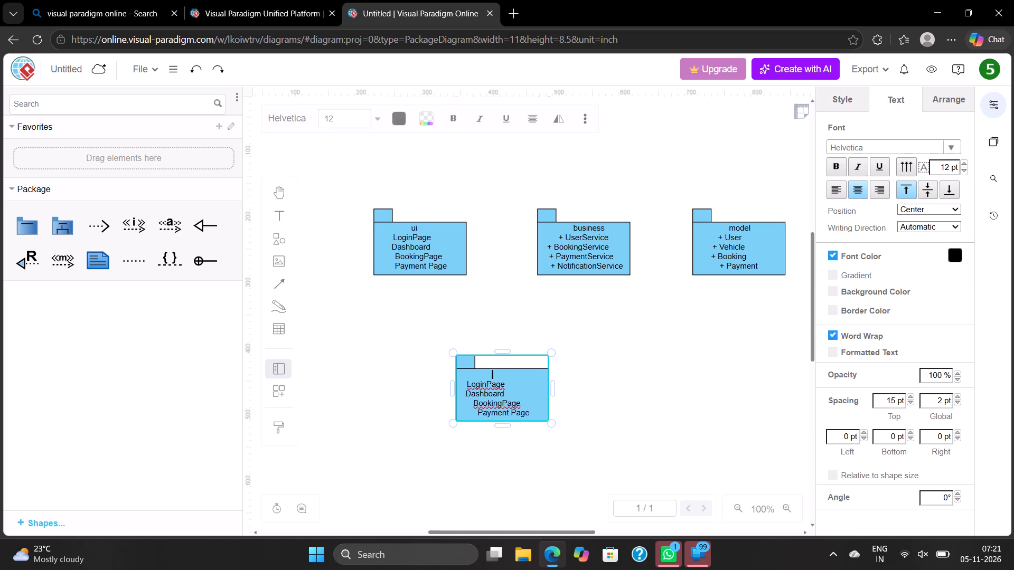
{"action": "type", "text": "data"}
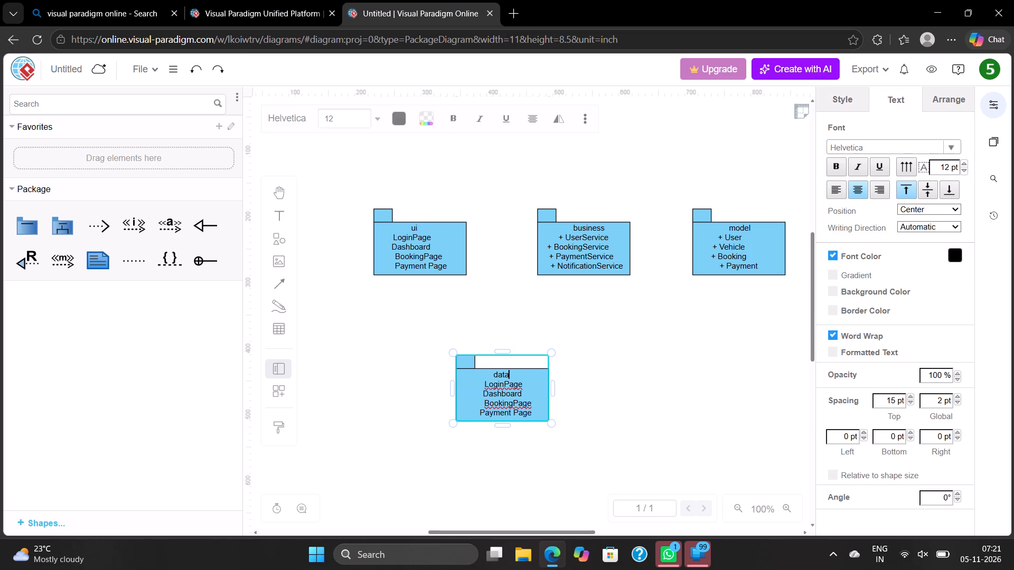
{"action": "type", "text": "access"}
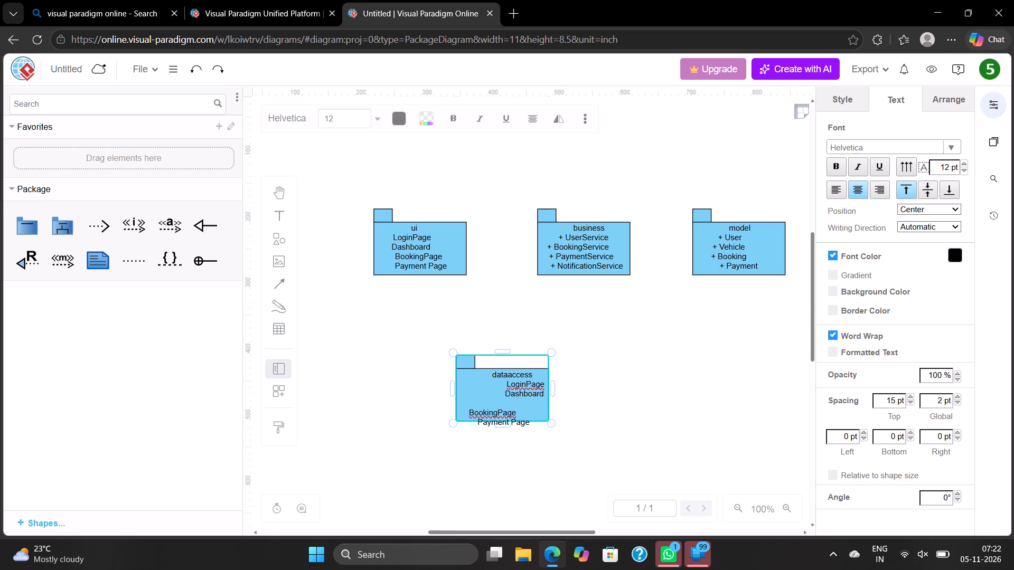
Replace the LoginPage entry and its leading spaces in the dataaccess package with "+ Data".
{"action": "key", "text": "Down"}
{"action": "key", "text": "Right"}
{"action": "key", "text": "Right"}
{"action": "key", "text": "Right"}
{"action": "key", "text": "BackSpace"}
{"action": "key", "text": "BackSpace"}
{"action": "key", "text": "BackSpace"}
{"action": "key", "text": "BackSpace"}
{"action": "key", "text": "BackSpace"}
{"action": "key", "text": "BackSpace"}
{"action": "key", "text": "BackSpace"}
{"action": "key", "text": "BackSpace"}
{"action": "key", "text": "BackSpace"}
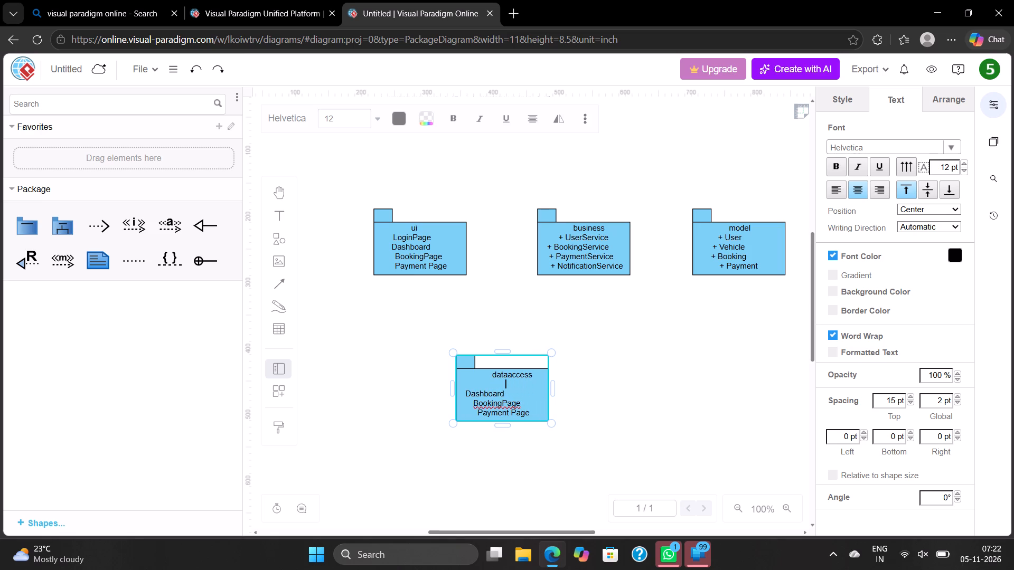
{"action": "key", "text": "BackSpace"}
{"action": "key", "text": "BackSpace"}
{"action": "key", "text": "BackSpace"}
{"action": "key", "text": "BackSpace"}
{"action": "key", "text": "BackSpace"}
{"action": "key", "text": "BackSpace"}
{"action": "key", "text": "BackSpace"}
{"action": "key", "text": "BackSpace"}
{"action": "key", "text": "BackSpace"}
{"action": "key", "text": "BackSpace"}
{"action": "key", "text": "BackSpace"}
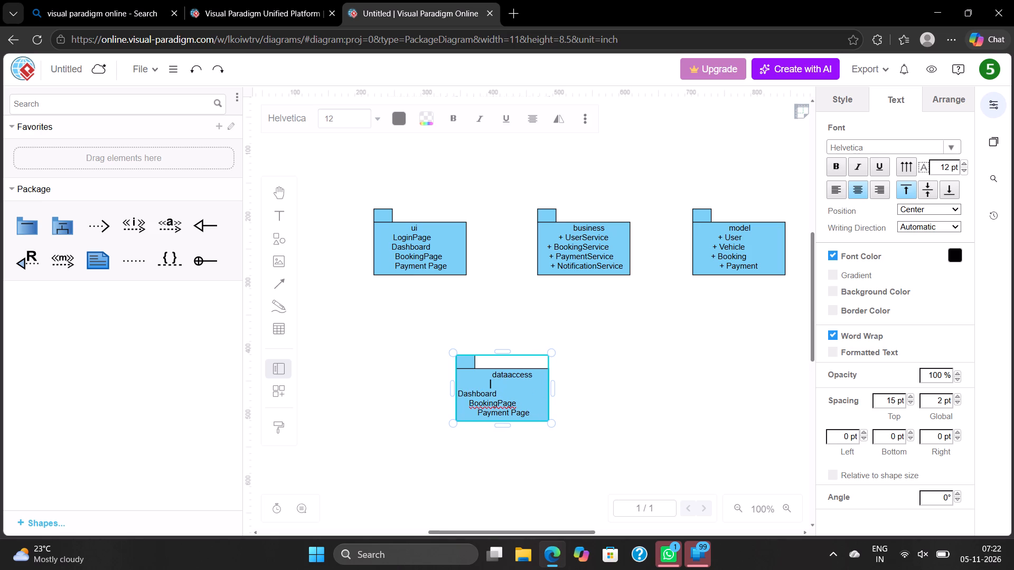
{"action": "key", "text": "BackSpace"}
{"action": "key", "text": "BackSpace"}
{"action": "key", "text": "BackSpace"}
{"action": "key", "text": "BackSpace"}
{"action": "key", "text": "BackSpace"}
{"action": "key", "text": "BackSpace"}
{"action": "key", "text": "BackSpace"}
{"action": "key", "text": "BackSpace"}
{"action": "key", "text": "BackSpace"}
{"action": "key", "text": "BackSpace"}
{"action": "key", "text": "BackSpace"}
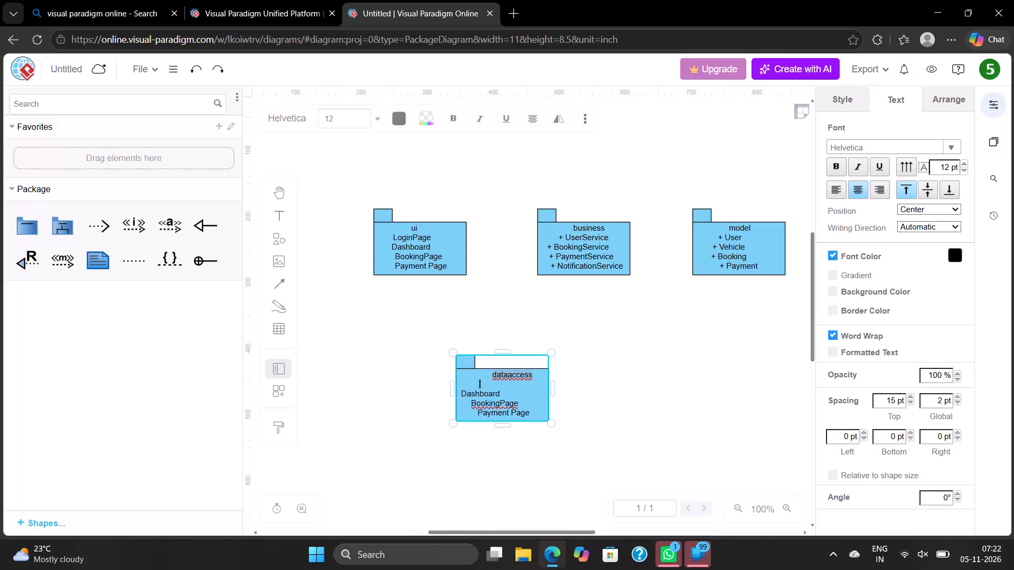
{"action": "key", "text": "BackSpace"}
{"action": "key", "text": "BackSpace"}
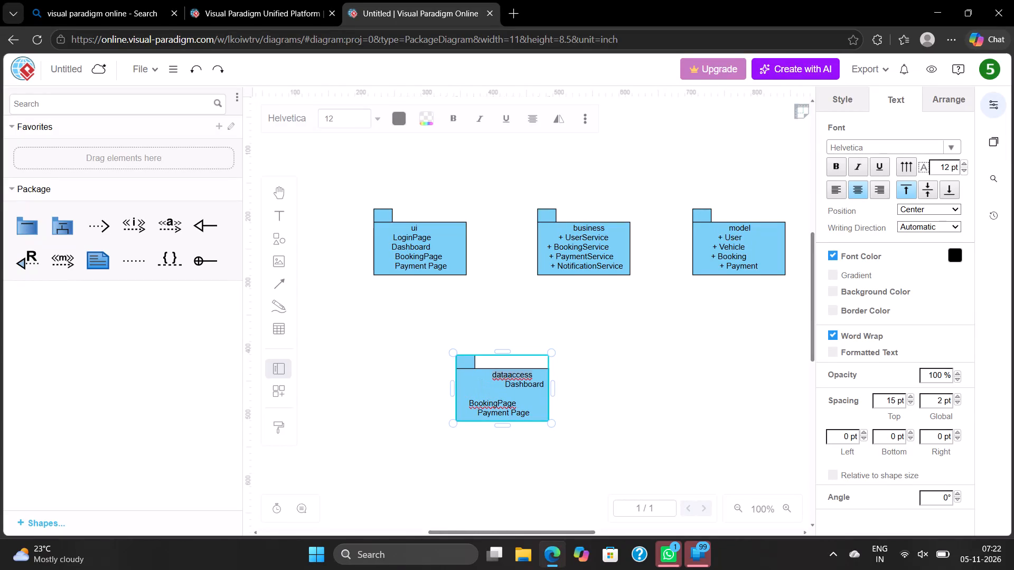
{"action": "key", "text": "space"}
{"action": "key", "text": "space"}
{"action": "key", "text": "shift+plus"}
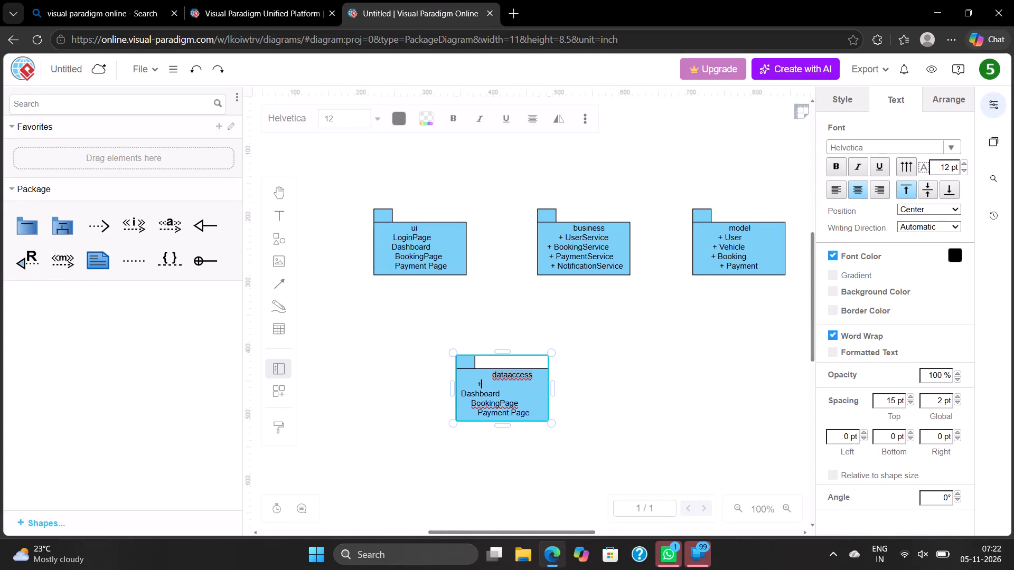
{"action": "key", "text": "space"}
{"action": "type", "text": "Data"}
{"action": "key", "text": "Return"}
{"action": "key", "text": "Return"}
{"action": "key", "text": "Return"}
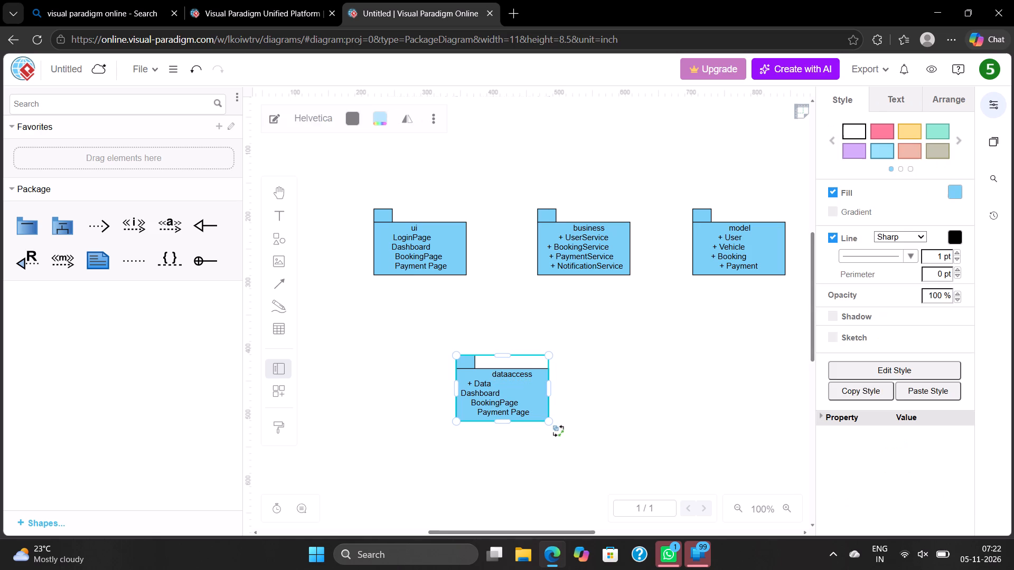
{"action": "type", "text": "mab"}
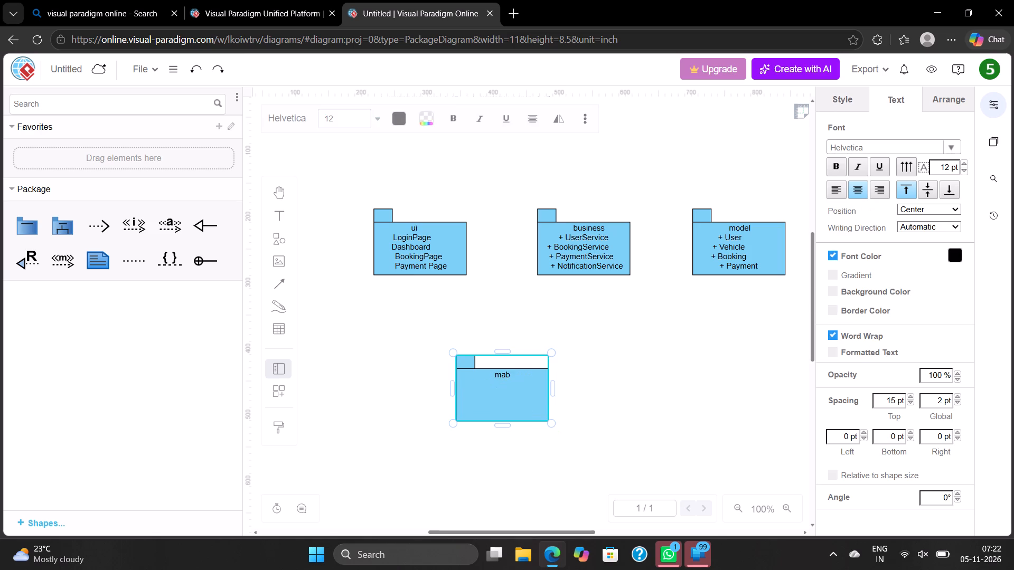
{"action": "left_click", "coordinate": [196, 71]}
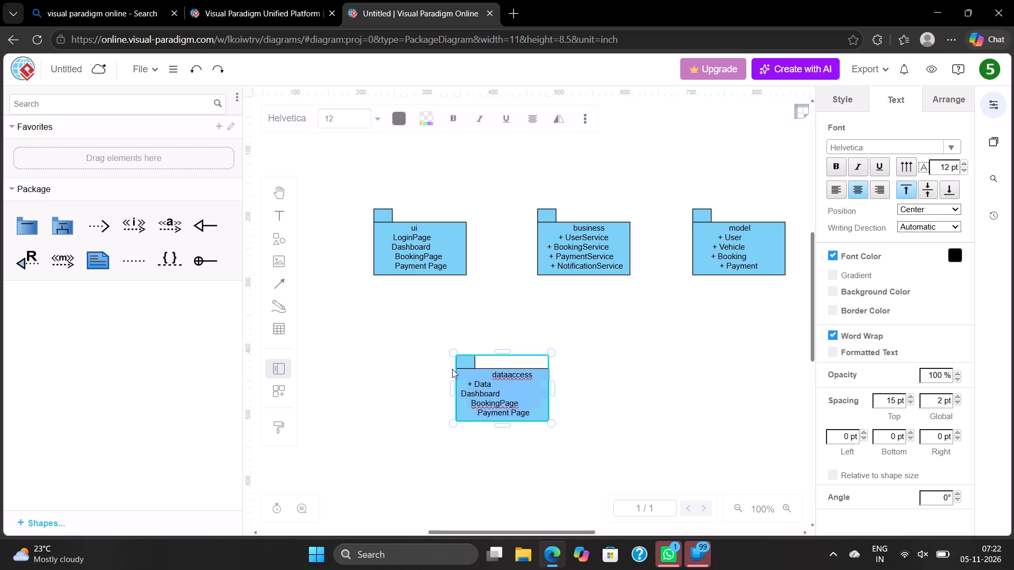
Extend the "+ Data" entry in the dataaccess package so it reads "+ DataManager".
{"action": "left_click", "coordinate": [491, 382]}
{"action": "key", "text": "shift+m"}
{"action": "type", "text": "anager"}
Insert eight spaces before "+ DataManager" in the dataaccess package to shift the entry to the right.
{"action": "key", "text": "Left"}
{"action": "key", "text": "Left"}
{"action": "key", "text": "Left"}
{"action": "key", "text": "Left"}
{"action": "key", "text": "Left"}
{"action": "key", "text": "Left"}
{"action": "key", "text": "Left"}
{"action": "key", "text": "Left"}
{"action": "key", "text": "Left"}
{"action": "key", "text": "Left"}
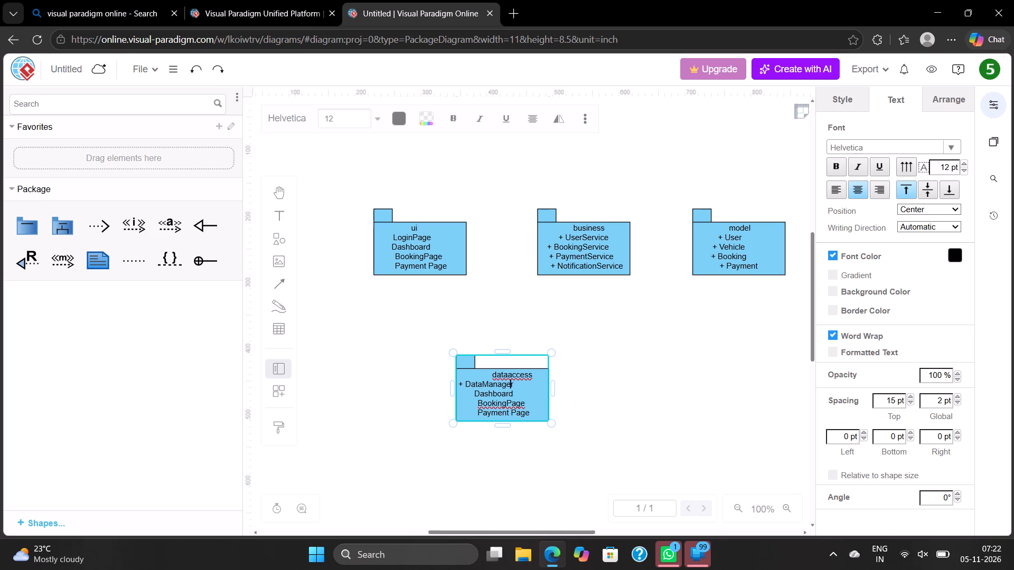
{"action": "key", "text": "Left"}
{"action": "key", "text": "Left"}
{"action": "key", "text": "Left"}
{"action": "key", "text": "space"}
{"action": "key", "text": "space"}
{"action": "key", "text": "space"}
{"action": "key", "text": "space"}
{"action": "key", "text": "space"}
{"action": "key", "text": "space"}
{"action": "key", "text": "space"}
{"action": "key", "text": "space"}
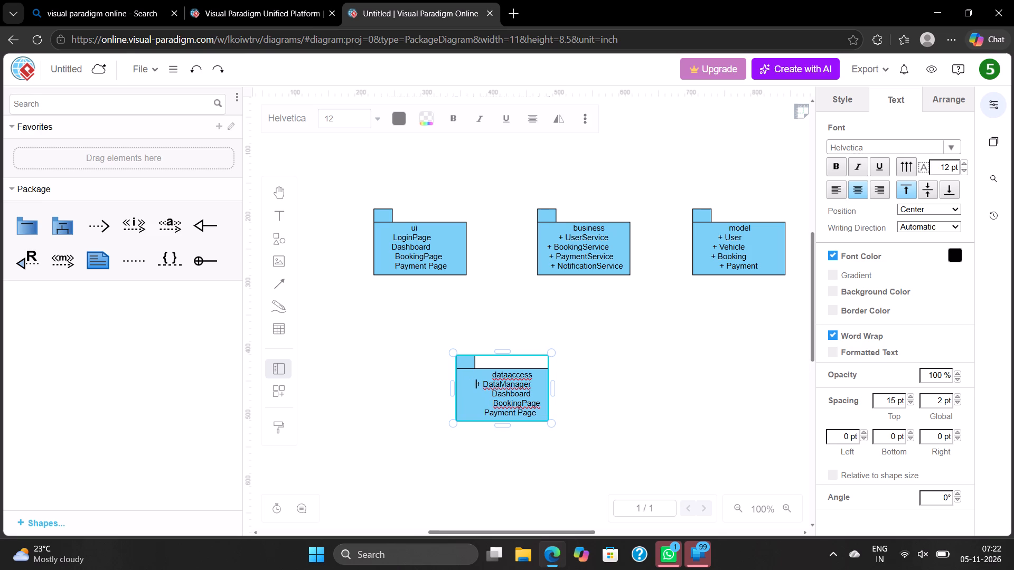
Remove four leading spaces before the dataaccess title to shift the title and first entry left within the package.
{"action": "key", "text": "Down"}
{"action": "key", "text": "Right"}
{"action": "key", "text": "Right"}
{"action": "key", "text": "Right"}
{"action": "key", "text": "Up"}
{"action": "key", "text": "Up"}
{"action": "key", "text": "BackSpace"}
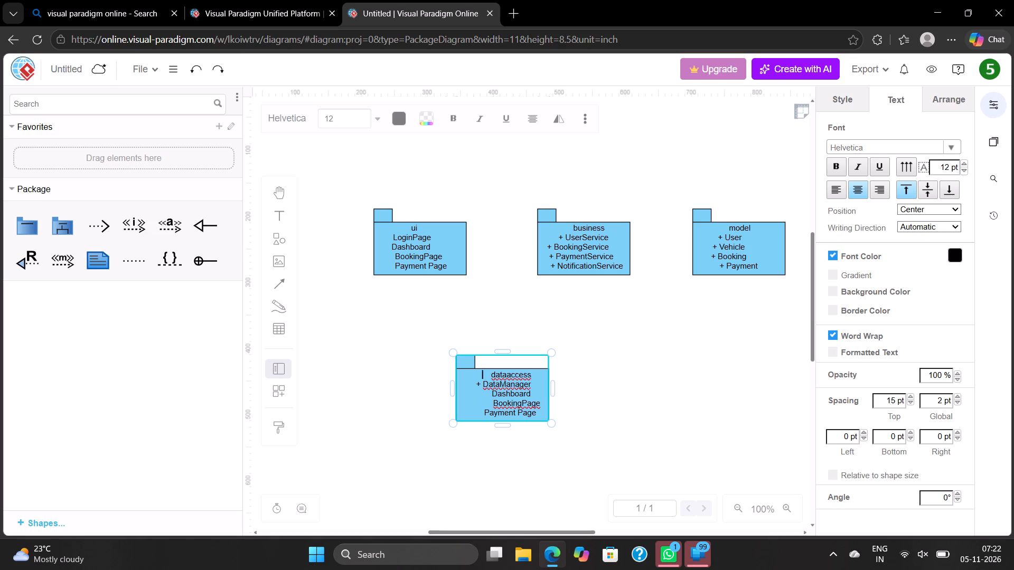
{"action": "key", "text": "BackSpace"}
{"action": "key", "text": "BackSpace"}
{"action": "key", "text": "BackSpace"}
{"action": "key", "text": "Down"}
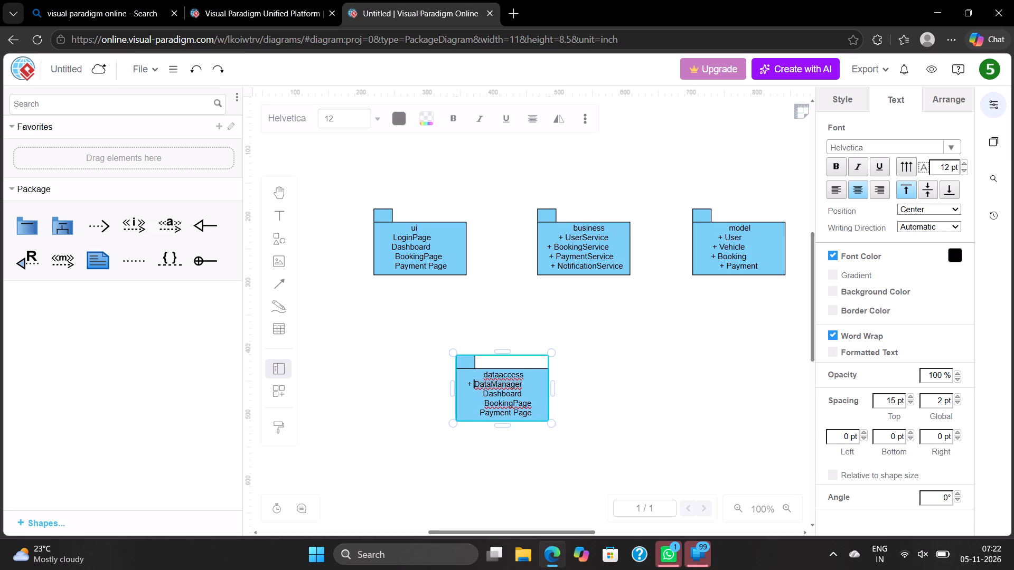
Replace the Dashboard entry and surplus spaces before it in the dataaccess package with "+ DAO Classes".
{"action": "key", "text": "Right"}
{"action": "key", "text": "Right"}
{"action": "key", "text": "Right"}
{"action": "key", "text": "Right"}
{"action": "key", "text": "Right"}
{"action": "key", "text": "Down"}
{"action": "key", "text": "Right"}
{"action": "key", "text": "Right"}
{"action": "key", "text": "Right"}
{"action": "key", "text": "Right"}
{"action": "key", "text": "Right"}
{"action": "key", "text": "Right"}
{"action": "key", "text": "BackSpace"}
{"action": "key", "text": "BackSpace"}
{"action": "key", "text": "BackSpace"}
{"action": "key", "text": "BackSpace"}
{"action": "key", "text": "BackSpace"}
{"action": "key", "text": "BackSpace"}
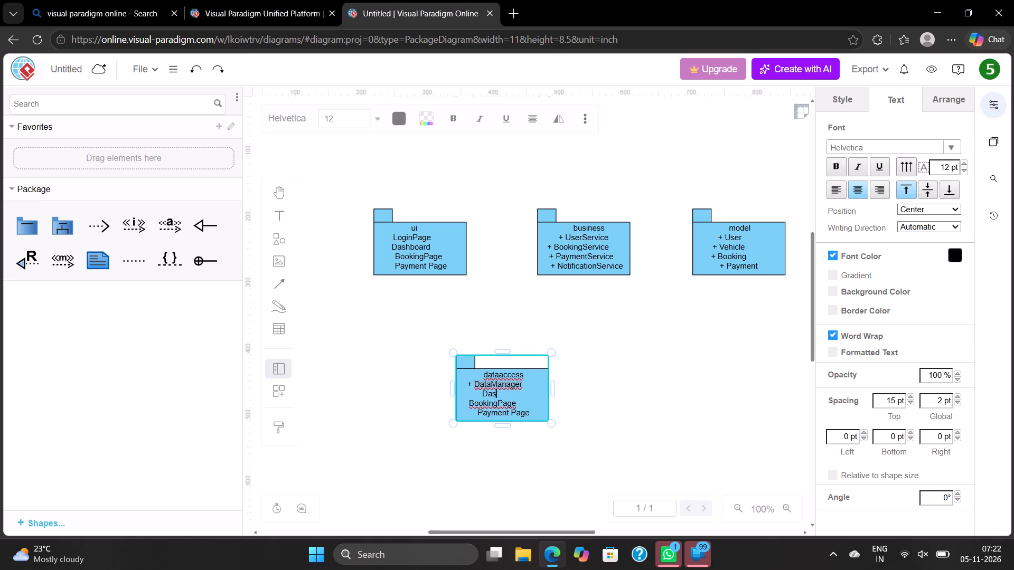
{"action": "key", "text": "BackSpace"}
{"action": "key", "text": "BackSpace"}
{"action": "key", "text": "BackSpace"}
{"action": "key", "text": "BackSpace"}
{"action": "key", "text": "BackSpace"}
{"action": "key", "text": "BackSpace"}
{"action": "key", "text": "BackSpace"}
{"action": "key", "text": "BackSpace"}
{"action": "key", "text": "BackSpace"}
{"action": "key", "text": "BackSpace"}
{"action": "key", "text": "BackSpace"}
{"action": "key", "text": "BackSpace"}
{"action": "key", "text": "BackSpace"}
{"action": "key", "text": "BackSpace"}
{"action": "key", "text": "BackSpace"}
{"action": "key", "text": "space"}
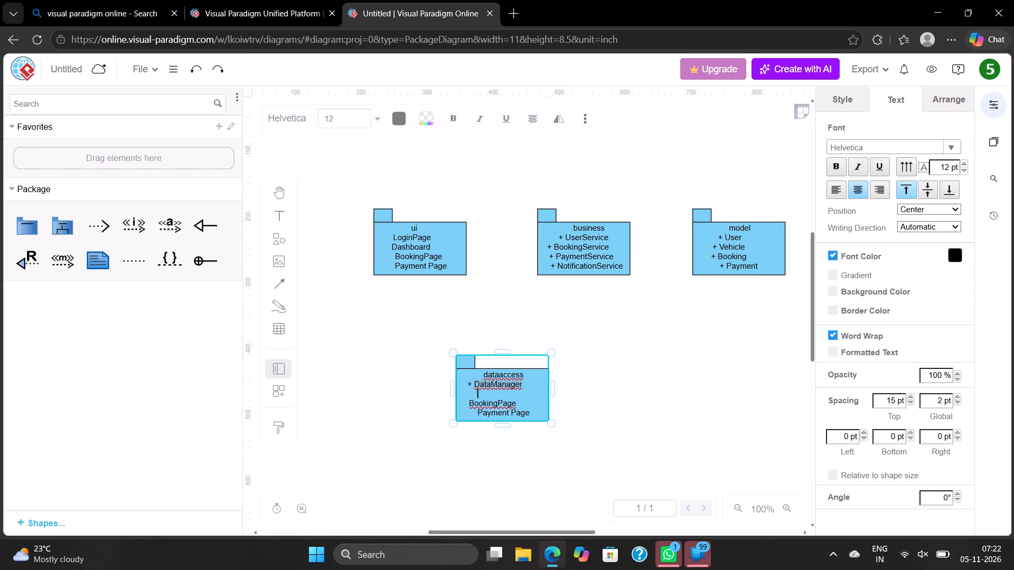
{"action": "type", "text": "+"}
{"action": "key", "text": "space"}
{"action": "type", "text": "DA"}
{"action": "key", "text": "shift+o"}
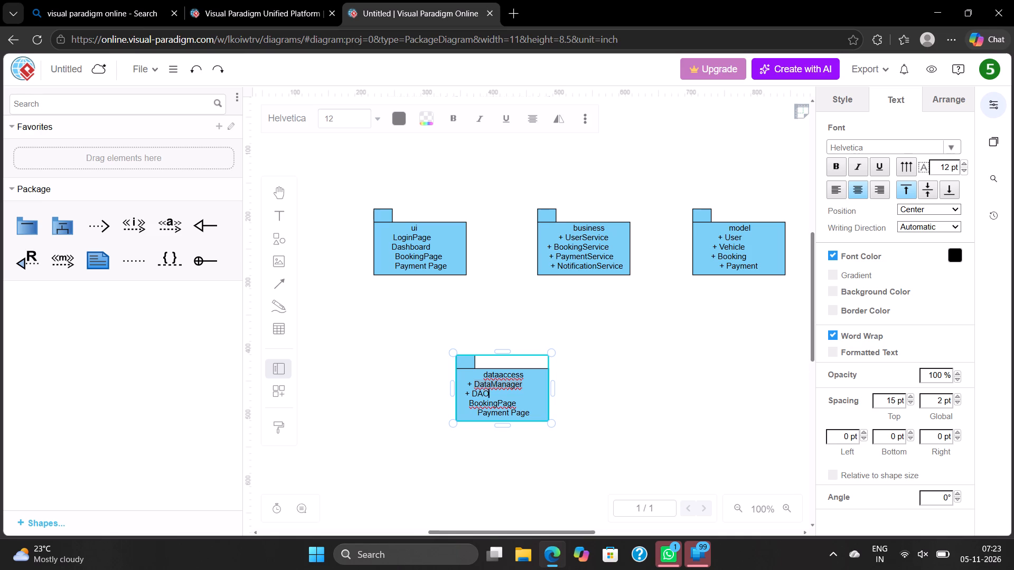
{"action": "key", "text": "space"}
{"action": "type", "text": "Classes"}
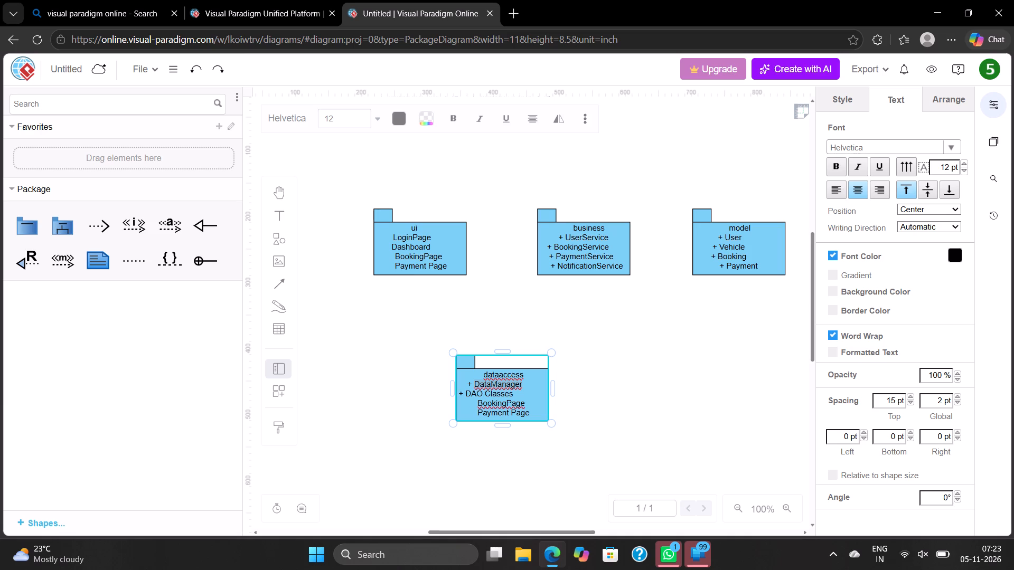
Insert four spaces before "+ DAO Classes" so its plus sign lines up with the one before DataManager.
{"action": "key", "text": "Left"}
{"action": "key", "text": "Left"}
{"action": "key", "text": "Left"}
{"action": "key", "text": "Left"}
{"action": "key", "text": "Left"}
{"action": "key", "text": "Left"}
{"action": "key", "text": "Left"}
{"action": "key", "text": "Left"}
{"action": "key", "text": "Left"}
{"action": "key", "text": "Left"}
{"action": "key", "text": "Left"}
{"action": "key", "text": "Left"}
{"action": "key", "text": "Left"}
{"action": "key", "text": "space"}
{"action": "key", "text": "space"}
{"action": "key", "text": "space"}
{"action": "key", "text": "space"}
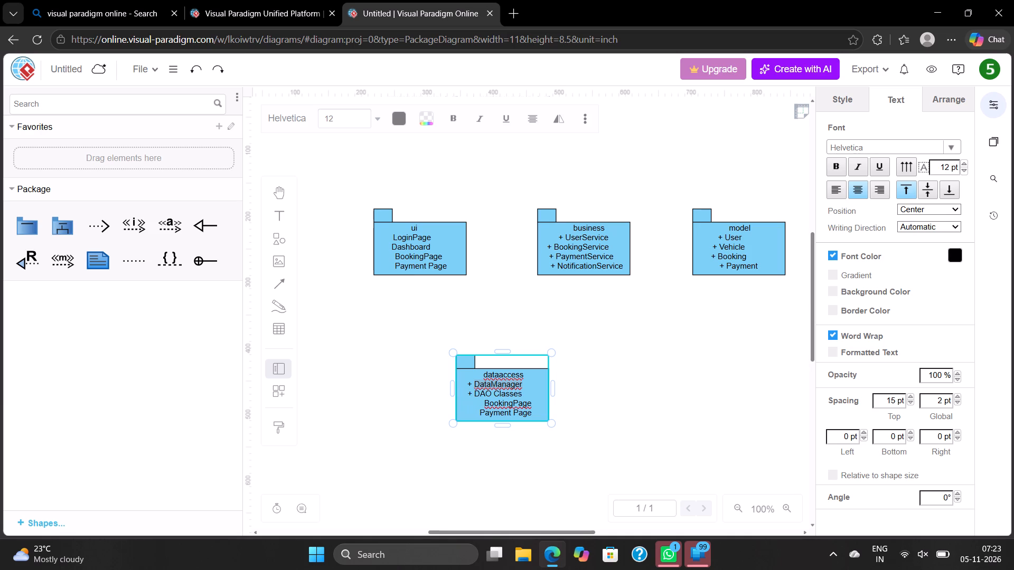
Replace the BookingPage entry and surplus spaces before it in the dataaccess package with "+ Repository".
{"action": "key", "text": "Down"}
{"action": "key", "text": "Right"}
{"action": "key", "text": "Right"}
{"action": "key", "text": "Right"}
{"action": "key", "text": "Right"}
{"action": "key", "text": "Right"}
{"action": "key", "text": "Right"}
{"action": "key", "text": "Right"}
{"action": "key", "text": "Right"}
{"action": "key", "text": "Right"}
{"action": "key", "text": "Right"}
{"action": "key", "text": "Right"}
{"action": "key", "text": "Right"}
{"action": "key", "text": "Right"}
{"action": "key", "text": "Right"}
{"action": "key", "text": "Right"}
{"action": "key", "text": "Right"}
{"action": "key", "text": "Right"}
{"action": "key", "text": "Right"}
{"action": "key", "text": "Right"}
{"action": "key", "text": "Right"}
{"action": "key", "text": "BackSpace"}
{"action": "key", "text": "BackSpace"}
{"action": "key", "text": "BackSpace"}
{"action": "key", "text": "BackSpace"}
{"action": "key", "text": "BackSpace"}
{"action": "key", "text": "BackSpace"}
{"action": "key", "text": "BackSpace"}
{"action": "key", "text": "BackSpace"}
{"action": "key", "text": "BackSpace"}
{"action": "key", "text": "BackSpace"}
{"action": "key", "text": "BackSpace"}
{"action": "key", "text": "BackSpace"}
{"action": "key", "text": "BackSpace"}
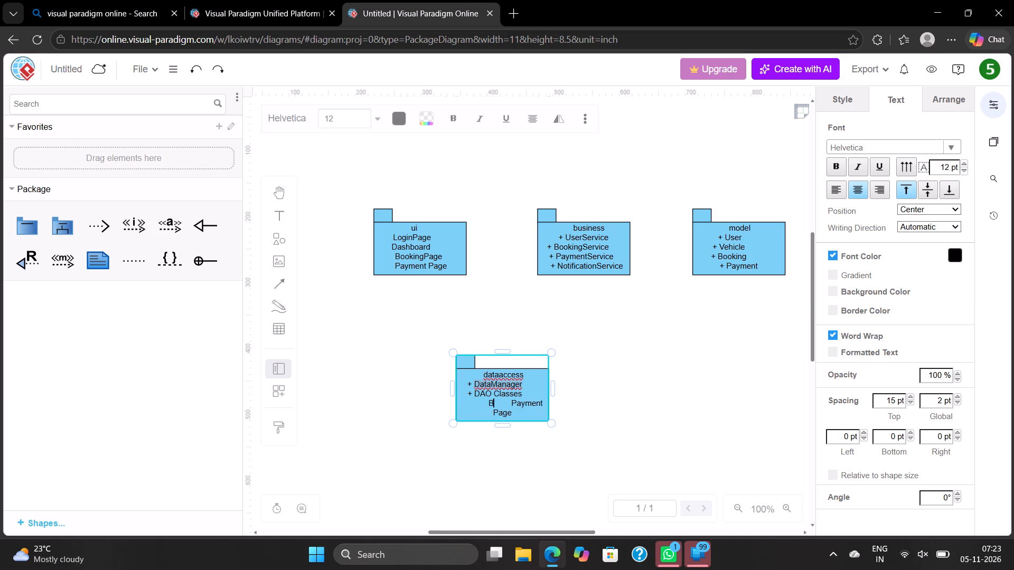
{"action": "key", "text": "BackSpace"}
{"action": "key", "text": "BackSpace"}
{"action": "key", "text": "BackSpace"}
{"action": "key", "text": "BackSpace"}
{"action": "key", "text": "BackSpace"}
{"action": "key", "text": "BackSpace"}
{"action": "key", "text": "BackSpace"}
{"action": "key", "text": "BackSpace"}
{"action": "key", "text": "BackSpace"}
{"action": "key", "text": "BackSpace"}
{"action": "key", "text": "shift+plus"}
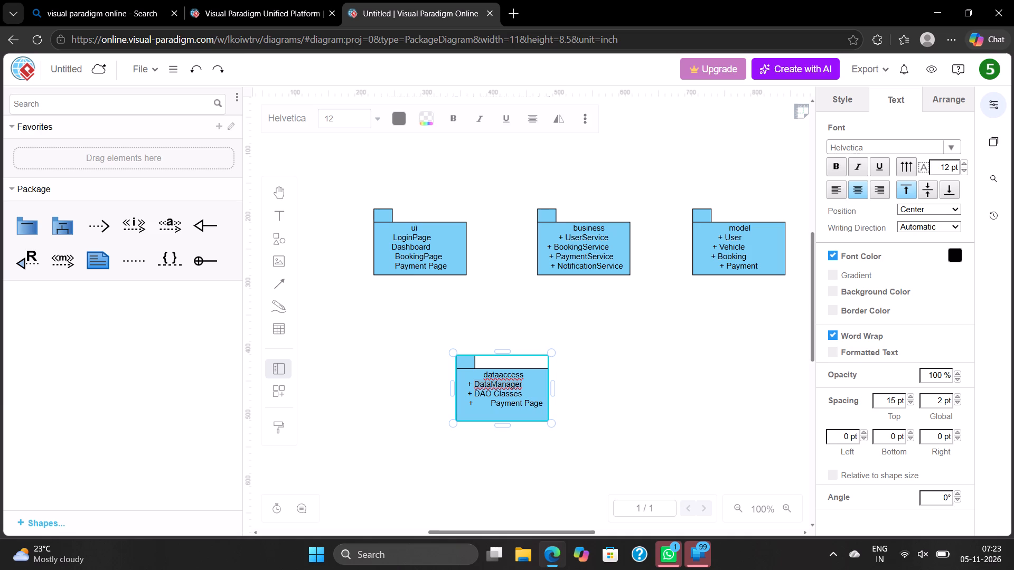
{"action": "key", "text": "space"}
{"action": "type", "text": "Re"}
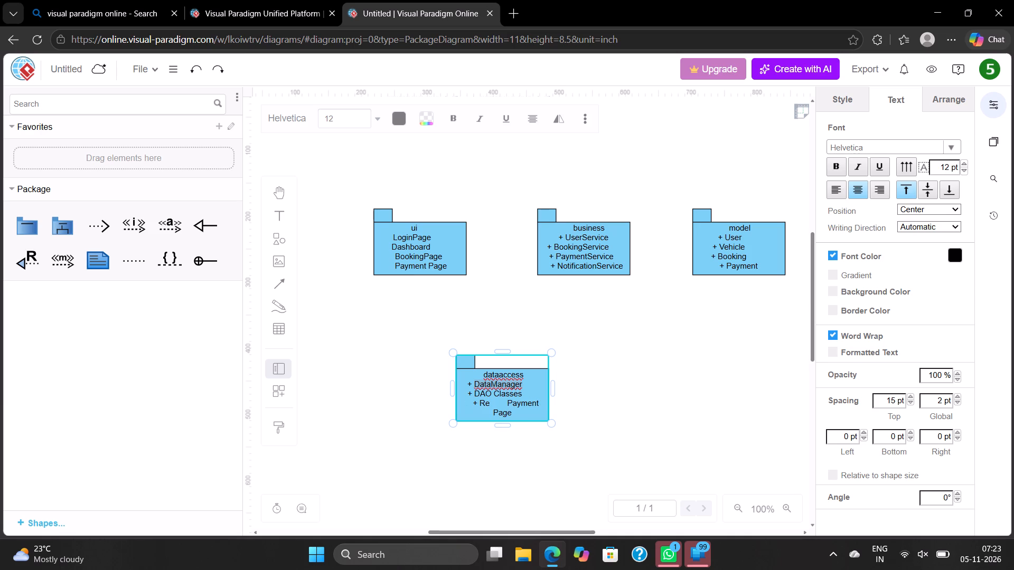
{"action": "type", "text": "posit"}
{"action": "type", "text": "ory"}
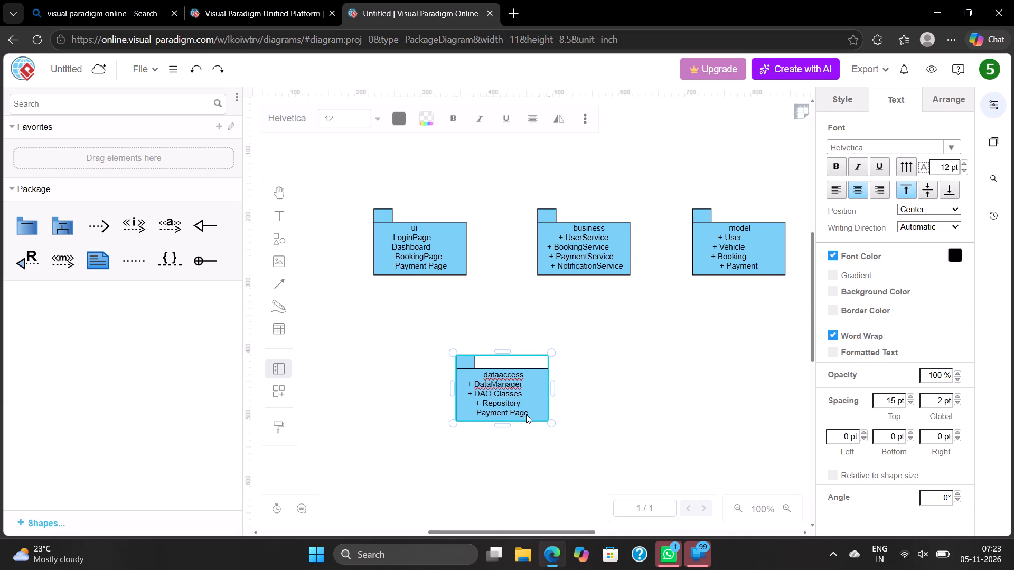
Delete the Payment Page entry from the end of the dataaccess package's text.
{"action": "left_click", "coordinate": [528, 413]}
{"action": "key", "text": "BackSpace"}
{"action": "key", "text": "BackSpace"}
{"action": "key", "text": "BackSpace"}
{"action": "key", "text": "BackSpace"}
{"action": "key", "text": "BackSpace"}
{"action": "key", "text": "BackSpace"}
{"action": "key", "text": "BackSpace"}
{"action": "key", "text": "BackSpace"}
{"action": "key", "text": "BackSpace"}
{"action": "key", "text": "BackSpace"}
{"action": "key", "text": "BackSpace"}
{"action": "key", "text": "BackSpace"}
{"action": "key", "text": "BackSpace"}
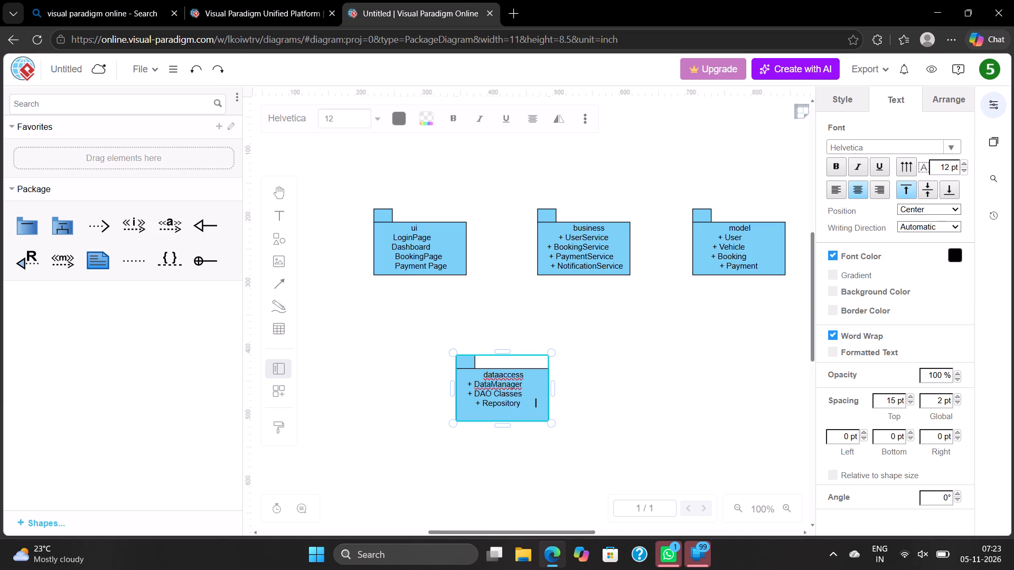
Insert spaces before "+ DataManager" until the dataaccess entries wrap down one line, leaving a blank line under the title.
{"action": "left_click", "coordinate": [463, 385]}
{"action": "key", "text": "space"}
{"action": "key", "text": "space"}
{"action": "key", "text": "space"}
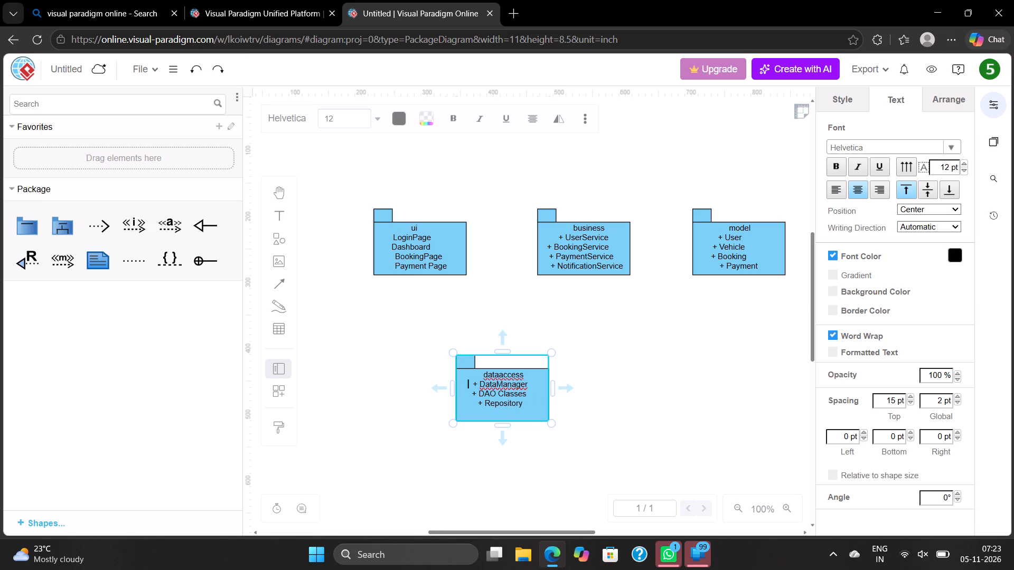
{"action": "key", "text": "space"}
{"action": "key", "text": "space"}
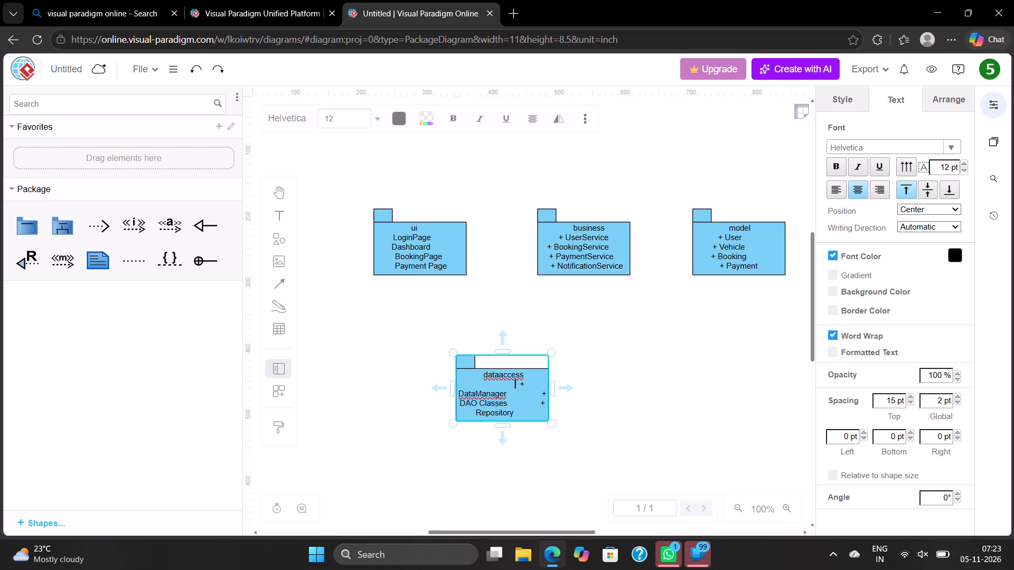
{"action": "key", "text": "space"}
{"action": "key", "text": "space"}
{"action": "key", "text": "space"}
{"action": "key", "text": "space"}
{"action": "key", "text": "space"}
{"action": "key", "text": "space"}
{"action": "key", "text": "space"}
{"action": "key", "text": "space"}
{"action": "key", "text": "space"}
{"action": "key", "text": "space"}
{"action": "key", "text": "space"}
{"action": "key", "text": "space"}
{"action": "key", "text": "space"}
{"action": "key", "text": "space"}
{"action": "key", "text": "space"}
{"action": "key", "text": "space"}
{"action": "key", "text": "space"}
{"action": "key", "text": "space"}
{"action": "key", "text": "space"}
{"action": "key", "text": "space"}
{"action": "key", "text": "space"}
{"action": "key", "text": "space"}
{"action": "key", "text": "space"}
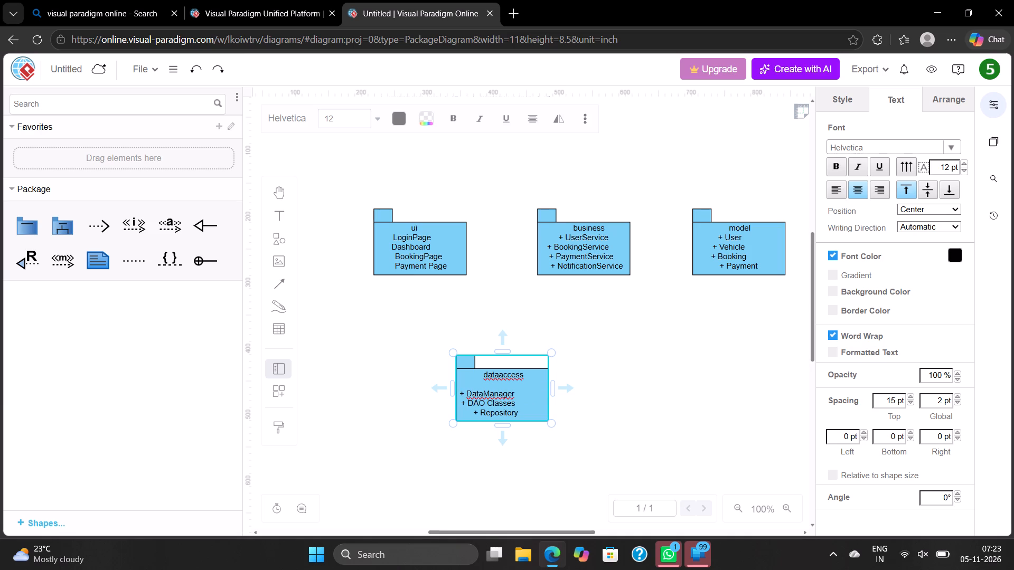
{"action": "key", "text": "space"}
{"action": "key", "text": "space"}
Insert five spaces directly before "+ DataManager" to line it up with "+ DAO Classes" and finish editing the dataaccess text.
{"action": "key", "text": "Down"}
{"action": "key", "text": "Left"}
{"action": "key", "text": "Left"}
{"action": "key", "text": "Left"}
{"action": "key", "text": "Left"}
{"action": "key", "text": "Left"}
{"action": "key", "text": "Left"}
{"action": "key", "text": "Left"}
{"action": "key", "text": "Left"}
{"action": "key", "text": "Left"}
{"action": "key", "text": "Left"}
{"action": "key", "text": "Left"}
{"action": "key", "text": "Left"}
{"action": "key", "text": "Left"}
{"action": "key", "text": "Left"}
{"action": "key", "text": "Left"}
{"action": "key", "text": "Left"}
{"action": "key", "text": "Left"}
{"action": "key", "text": "Left"}
{"action": "key", "text": "Left"}
{"action": "key", "text": "Left"}
{"action": "key", "text": "Left"}
{"action": "key", "text": "Left"}
{"action": "key", "text": "space"}
{"action": "key", "text": "space"}
{"action": "key", "text": "space"}
{"action": "key", "text": "space"}
{"action": "key", "text": "space"}
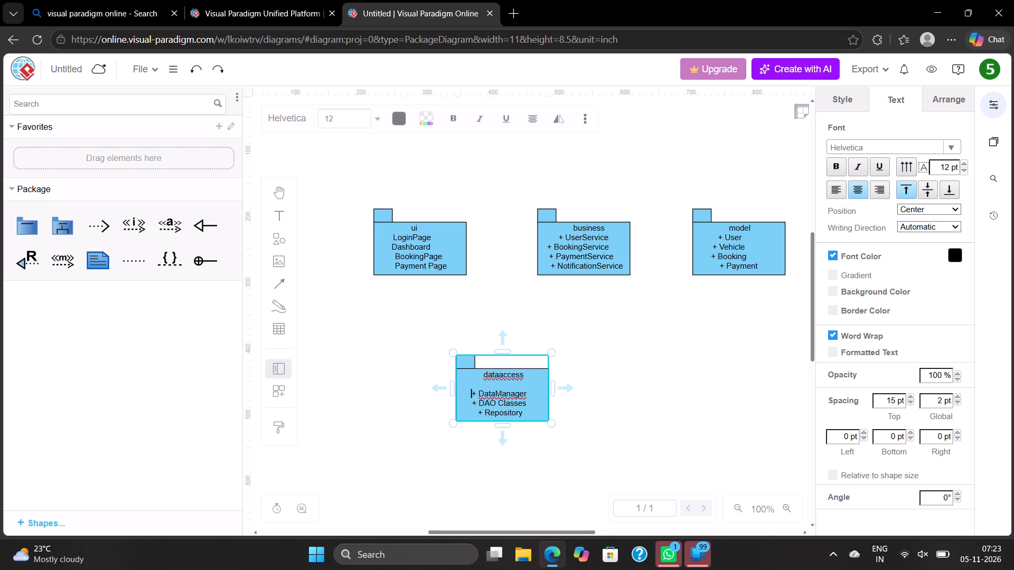
{"action": "left_click", "coordinate": [623, 407]}
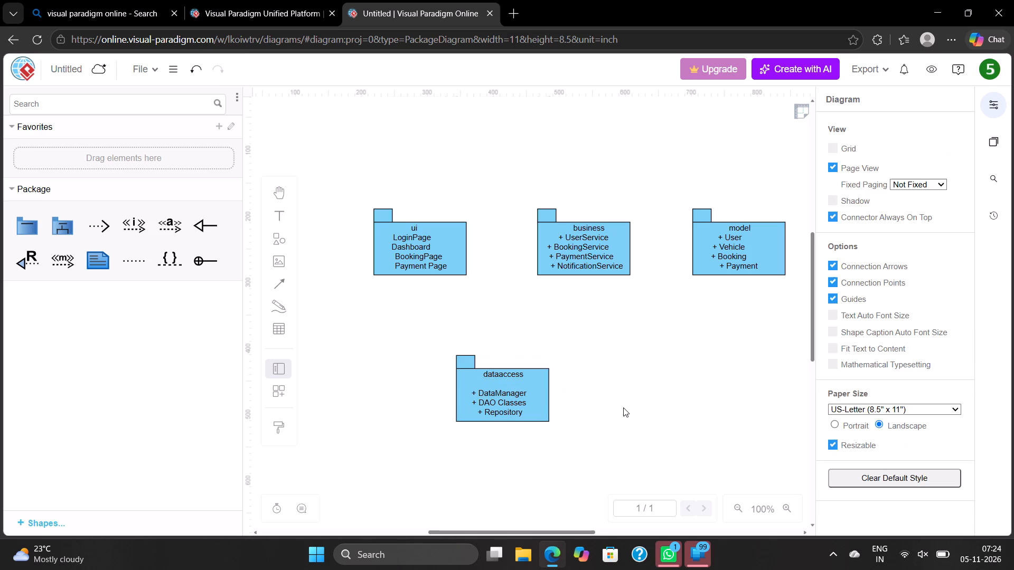
Duplicate the dataaccess package and place the copy to its right, below the business and model packages.
{"action": "right_click", "coordinate": [513, 405]}
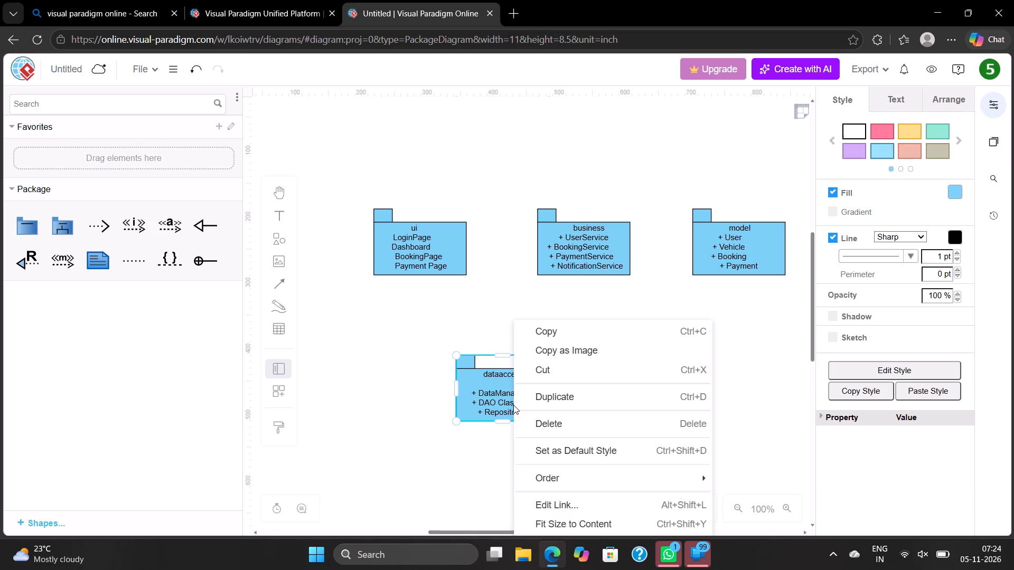
{"action": "left_click", "coordinate": [547, 396]}
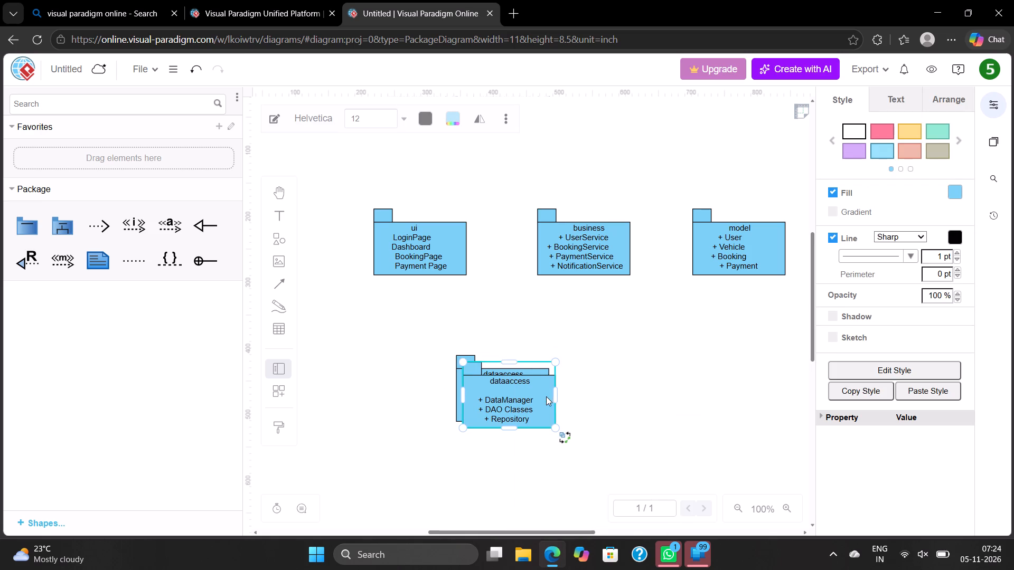
{"action": "left_click_drag", "start_coordinate": [538, 395], "coordinate": [692, 402]}
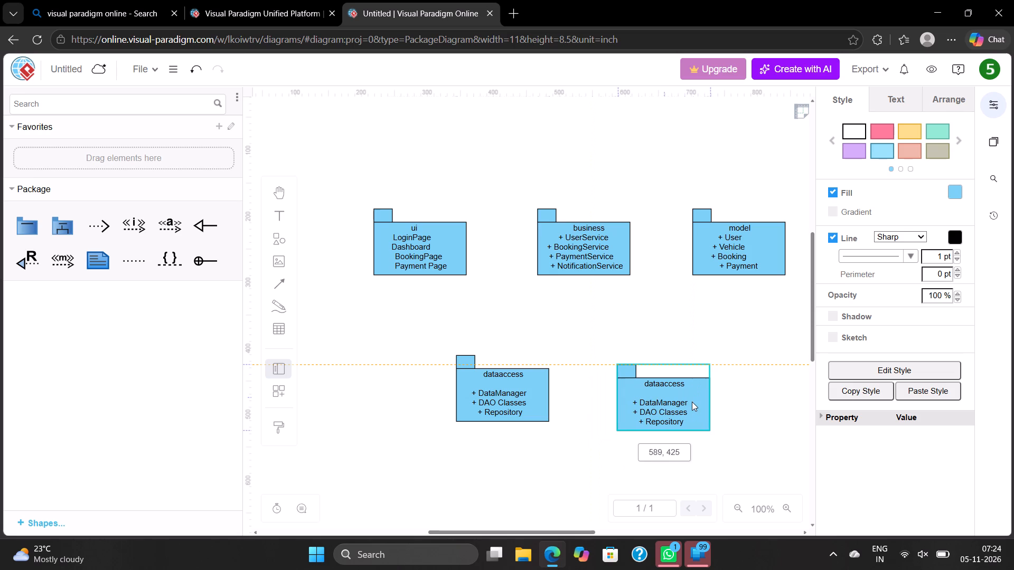
{"action": "left_click_drag", "start_coordinate": [692, 402], "coordinate": [681, 381]}
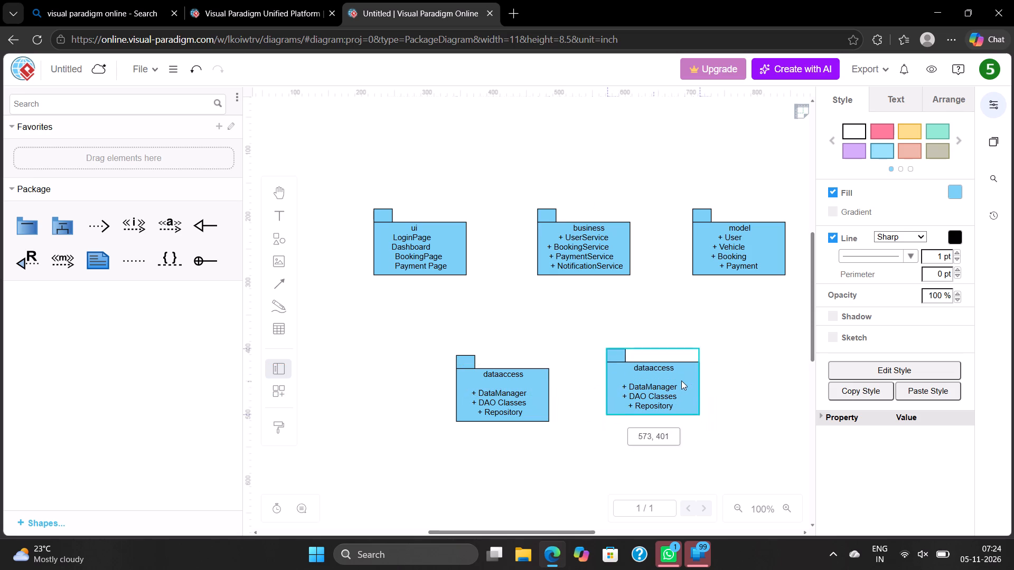
{"action": "left_click_drag", "start_coordinate": [681, 381], "coordinate": [681, 376]}
Move the original dataaccess package up closer to the top row and align its copy level beside it.
{"action": "left_click_drag", "start_coordinate": [500, 398], "coordinate": [503, 369]}
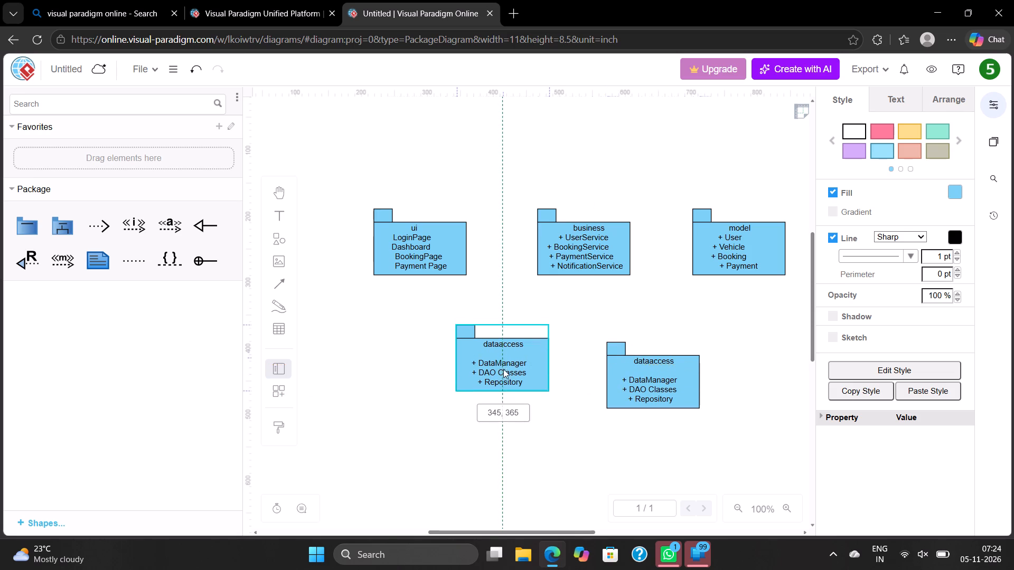
{"action": "left_click_drag", "start_coordinate": [503, 369], "coordinate": [504, 369]}
{"action": "left_click", "coordinate": [657, 383]}
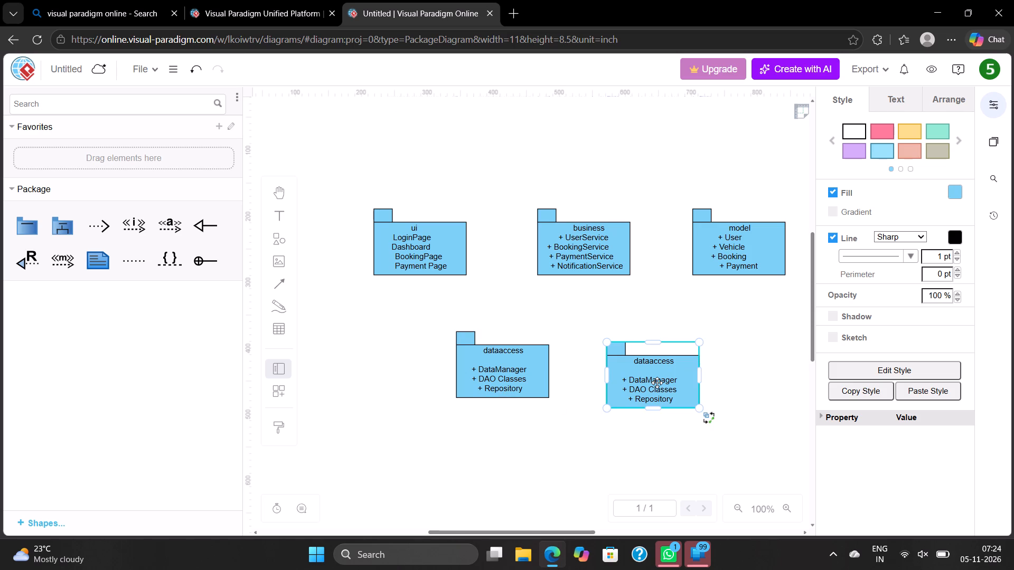
{"action": "left_click_drag", "start_coordinate": [666, 366], "coordinate": [658, 356]}
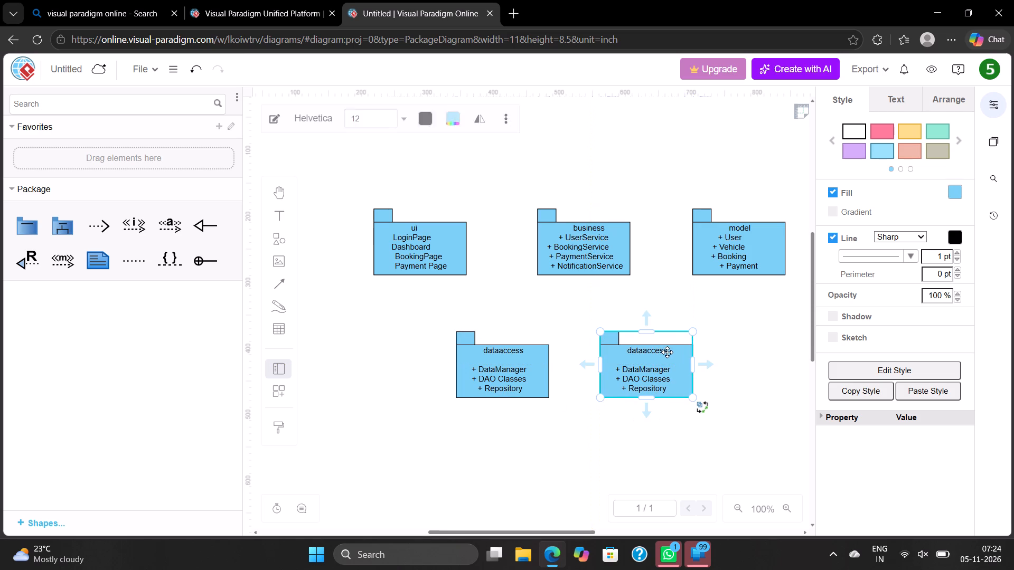
Replace the dataaccess title in the copied package with "Services".
{"action": "double_click", "coordinate": [667, 352]}
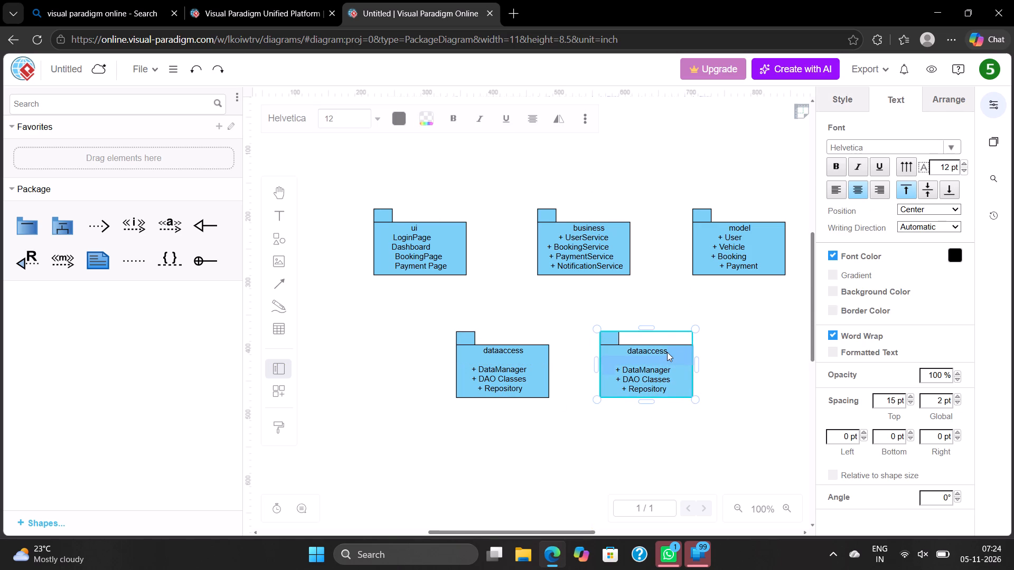
{"action": "left_click", "coordinate": [667, 352]}
{"action": "key", "text": "BackSpace"}
{"action": "key", "text": "BackSpace"}
{"action": "key", "text": "BackSpace"}
{"action": "key", "text": "BackSpace"}
{"action": "key", "text": "BackSpace"}
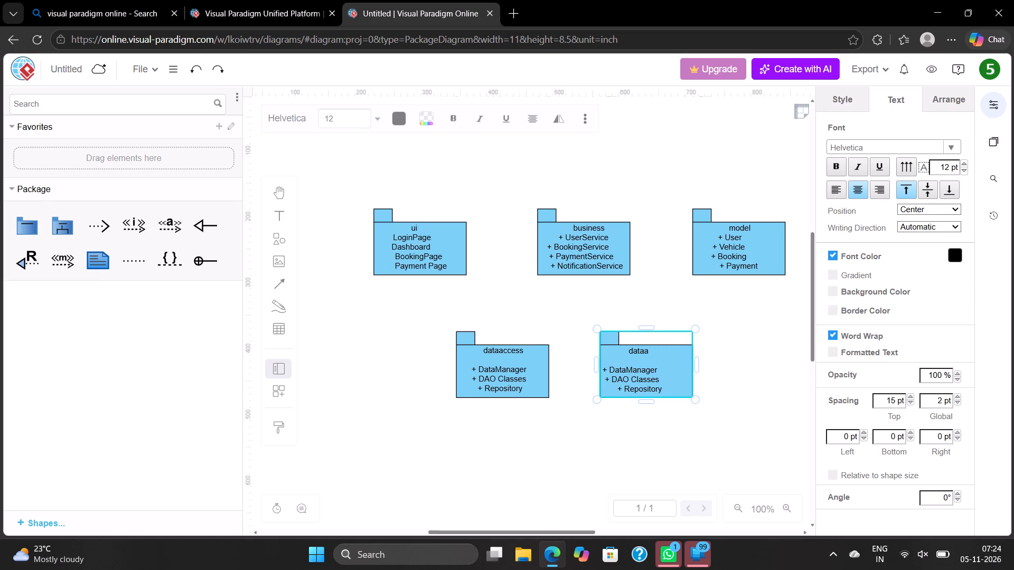
{"action": "key", "text": "BackSpace"}
{"action": "key", "text": "BackSpace"}
{"action": "key", "text": "BackSpace"}
{"action": "key", "text": "BackSpace"}
{"action": "key", "text": "BackSpace"}
{"action": "type", "text": "Services"}
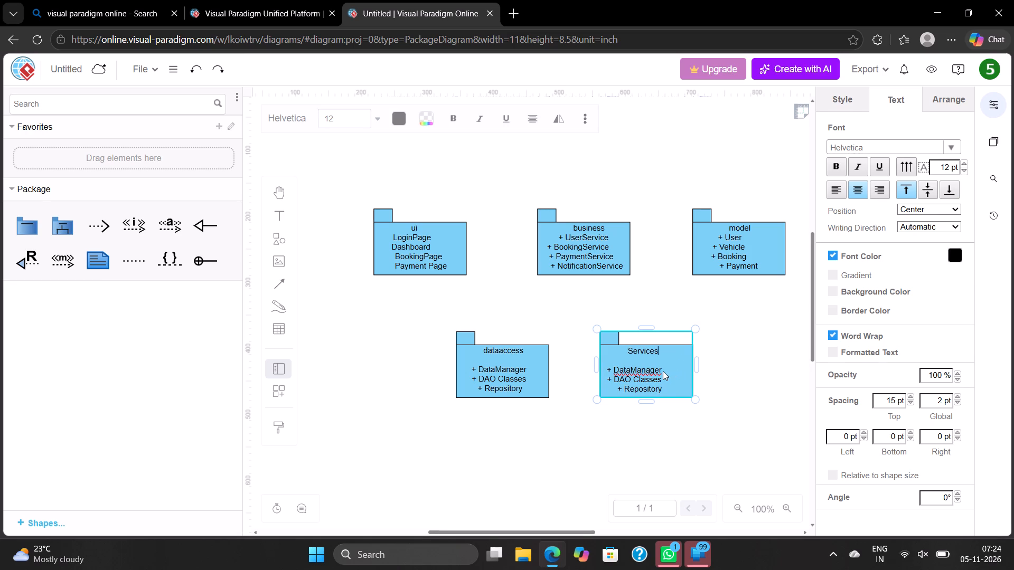
Replace the "+ DataManager" entry in the Services package with "+EmailService".
{"action": "left_click", "coordinate": [663, 371]}
{"action": "key", "text": "BackSpace"}
{"action": "key", "text": "BackSpace"}
{"action": "key", "text": "BackSpace"}
{"action": "key", "text": "BackSpace"}
{"action": "key", "text": "BackSpace"}
{"action": "key", "text": "BackSpace"}
{"action": "key", "text": "BackSpace"}
{"action": "key", "text": "BackSpace"}
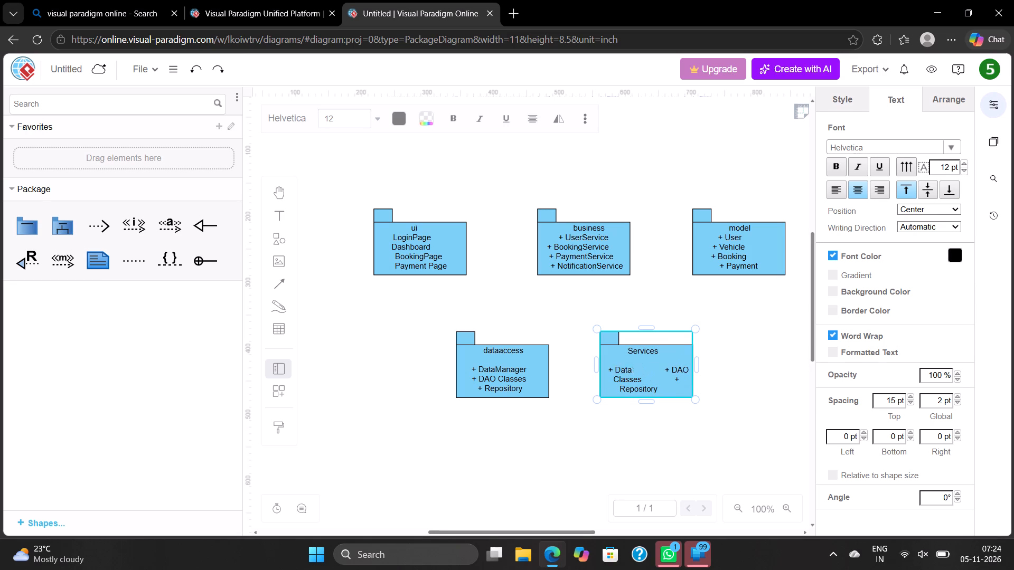
{"action": "key", "text": "BackSpace"}
{"action": "key", "text": "BackSpace"}
{"action": "key", "text": "BackSpace"}
{"action": "key", "text": "BackSpace"}
{"action": "key", "text": "BackSpace"}
{"action": "key", "text": "BackSpace"}
{"action": "key", "text": "shift+plus"}
{"action": "key", "text": "shift+e"}
{"action": "type", "text": "mai"}
{"action": "key", "text": "l"}
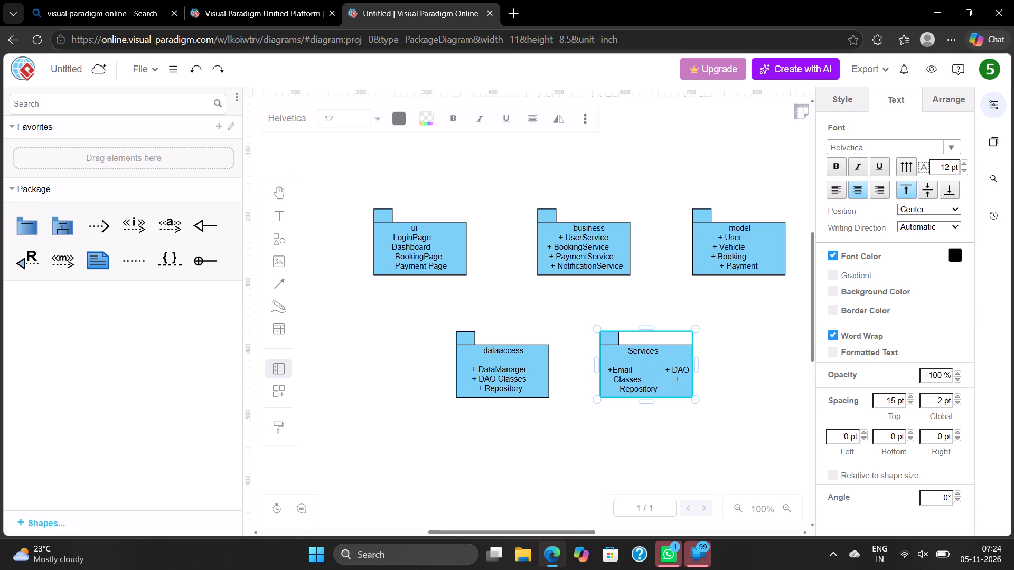
{"action": "type", "text": "Service"}
Replace "DAO Classes" in the Services package with "SMSService" and add a trailing space so "+ Repository" wraps onto its own line.
{"action": "key", "text": "Down"}
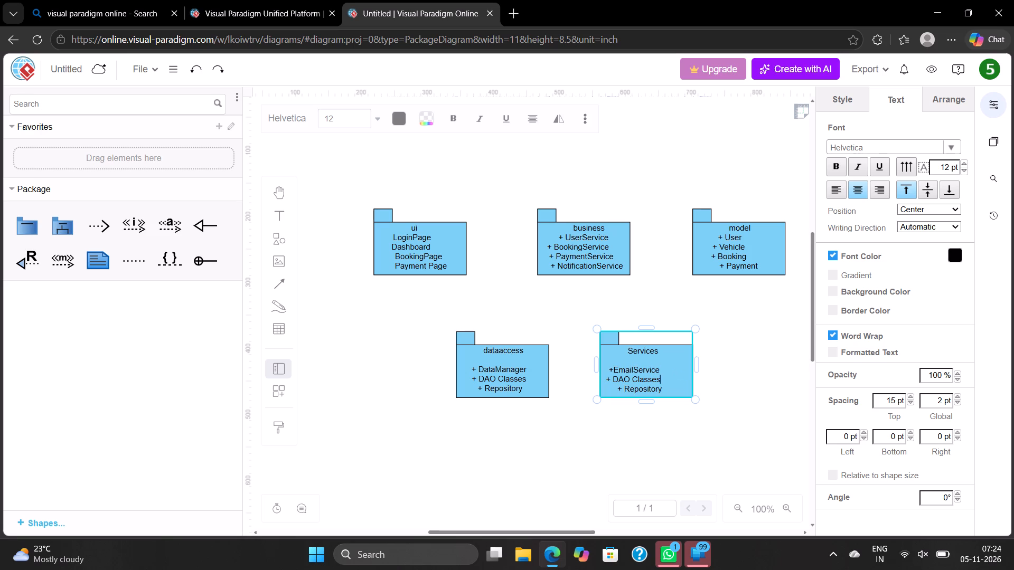
{"action": "key", "text": "BackSpace"}
{"action": "key", "text": "BackSpace"}
{"action": "key", "text": "BackSpace"}
{"action": "key", "text": "BackSpace"}
{"action": "key", "text": "BackSpace"}
{"action": "key", "text": "BackSpace"}
{"action": "key", "text": "BackSpace"}
{"action": "key", "text": "BackSpace"}
{"action": "key", "text": "BackSpace"}
{"action": "key", "text": "BackSpace"}
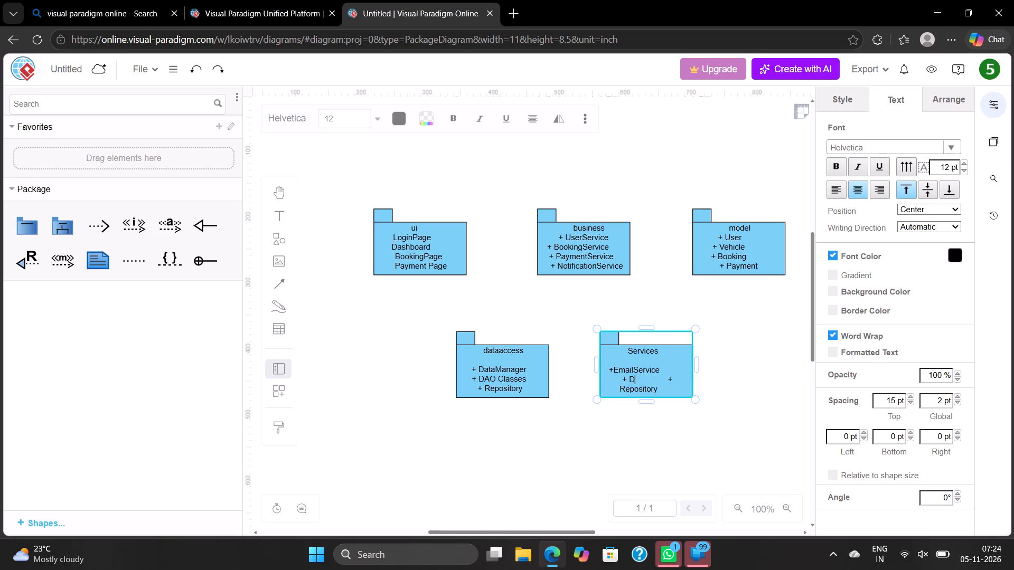
{"action": "key", "text": "BackSpace"}
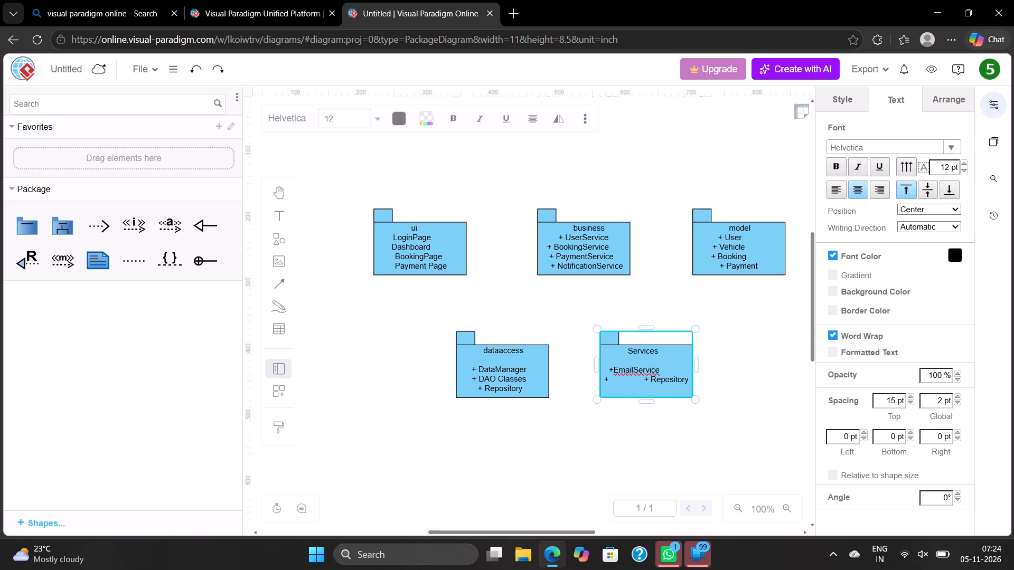
{"action": "type", "text": "SMS"}
{"action": "type", "text": "Service"}
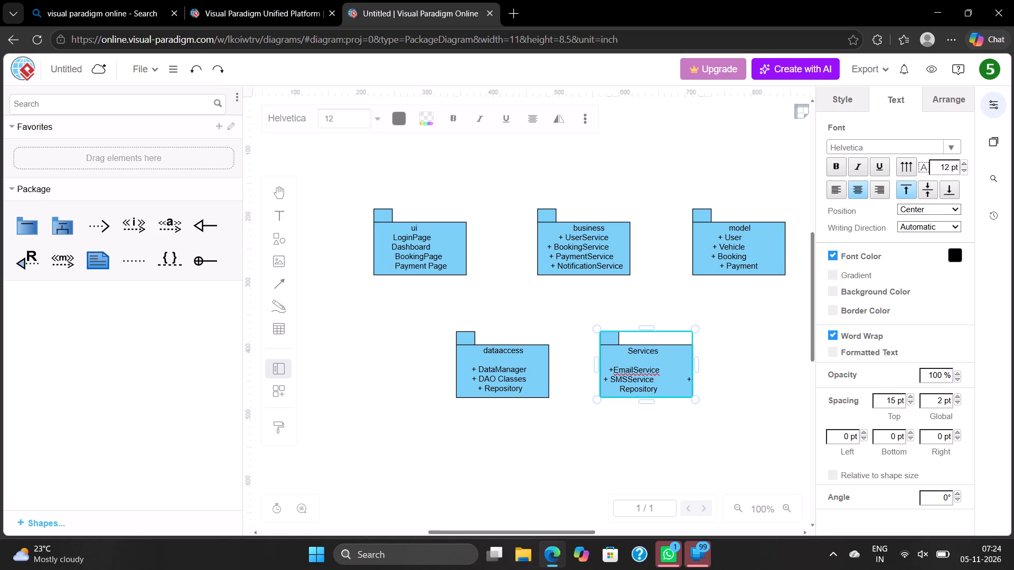
{"action": "key", "text": "Down"}
{"action": "key", "text": "Up"}
{"action": "key", "text": "space"}
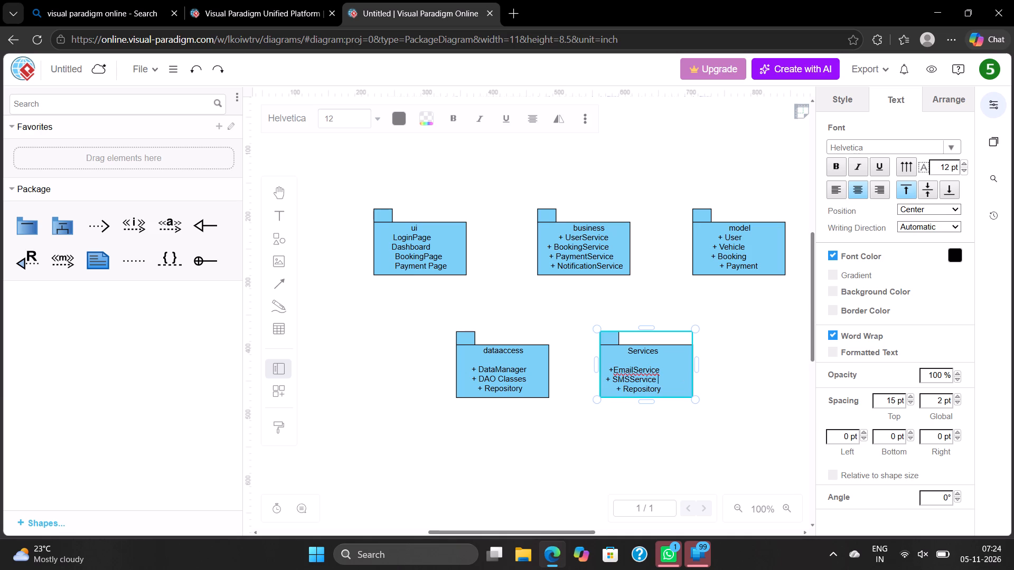
Replace "Repository" in the Services package with "ReportService" and finish editing the text.
{"action": "key", "text": "Down"}
{"action": "key", "text": "Right"}
{"action": "key", "text": "BackSpace"}
{"action": "key", "text": "BackSpace"}
{"action": "key", "text": "BackSpace"}
{"action": "key", "text": "BackSpace"}
{"action": "key", "text": "BackSpace"}
{"action": "key", "text": "BackSpace"}
{"action": "key", "text": "BackSpace"}
{"action": "key", "text": "BackSpace"}
{"action": "key", "text": "BackSpace"}
{"action": "key", "text": "BackSpace"}
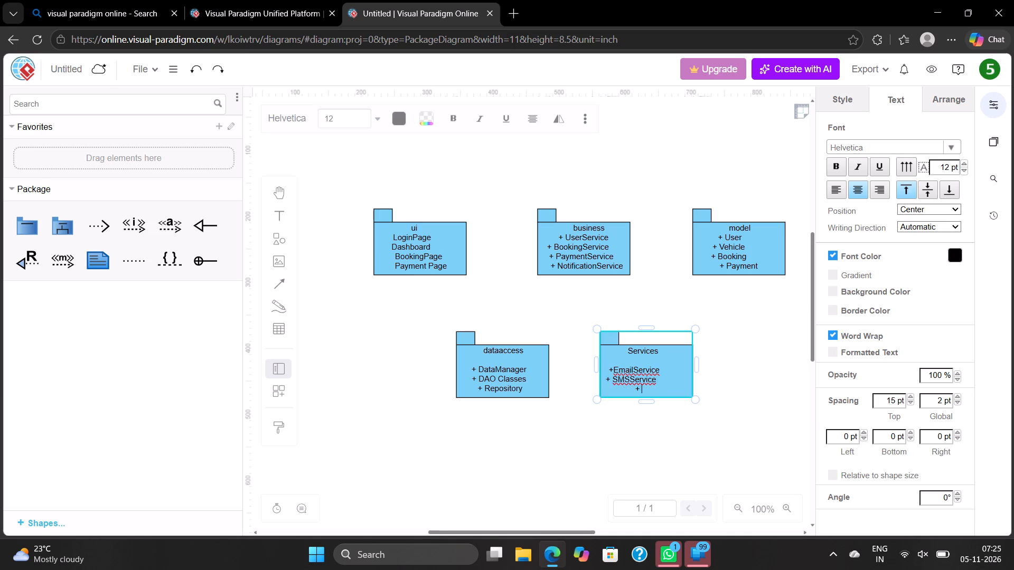
{"action": "type", "text": "Report"}
{"action": "key", "text": "shift+s"}
{"action": "type", "text": "ervice"}
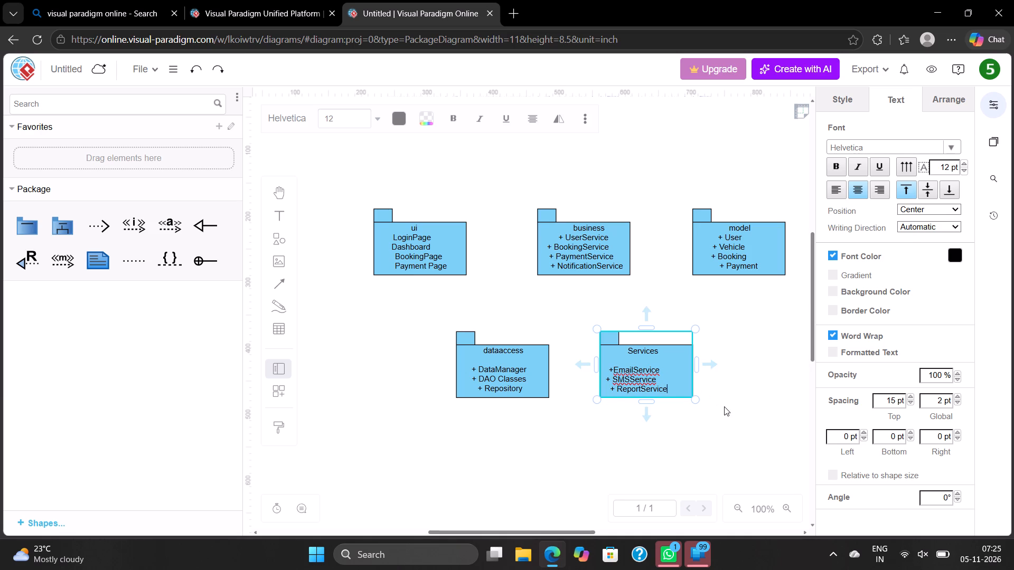
{"action": "left_click", "coordinate": [724, 406]}
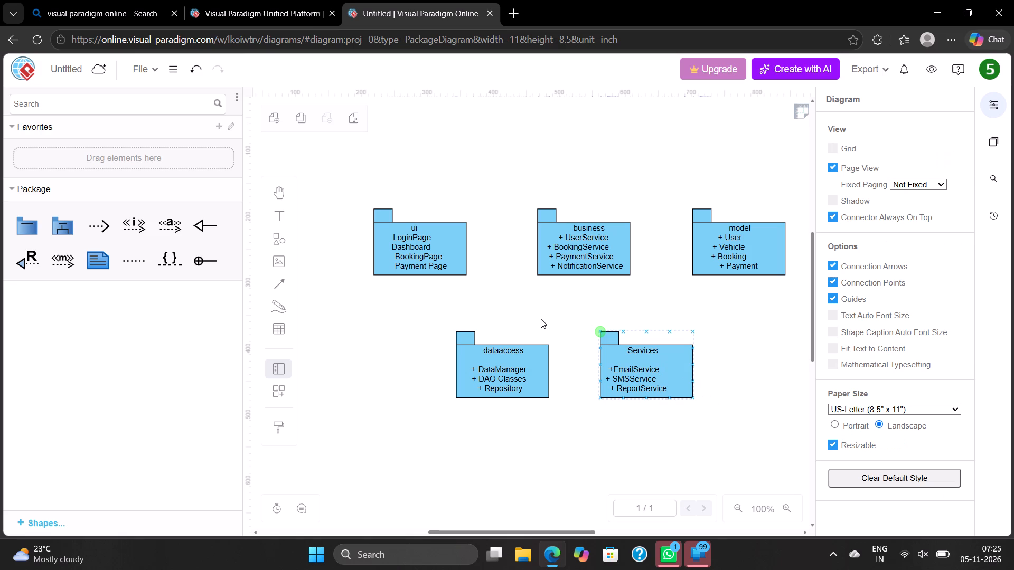
Move the ui and model packages slightly inward toward the business package, keeping all three level in the top row.
{"action": "left_click", "coordinate": [989, 115]}
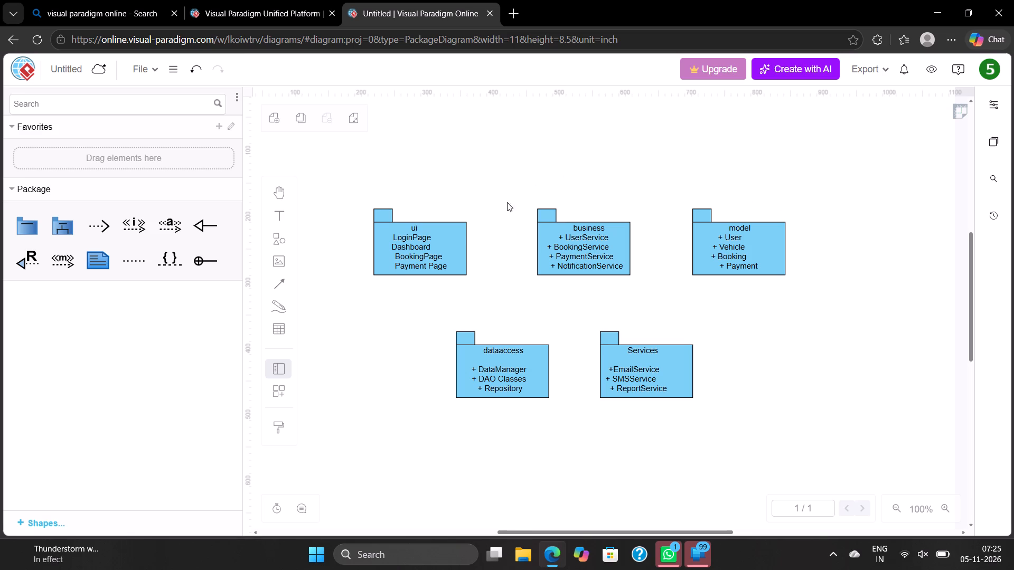
{"action": "left_click_drag", "start_coordinate": [445, 247], "coordinate": [452, 247]}
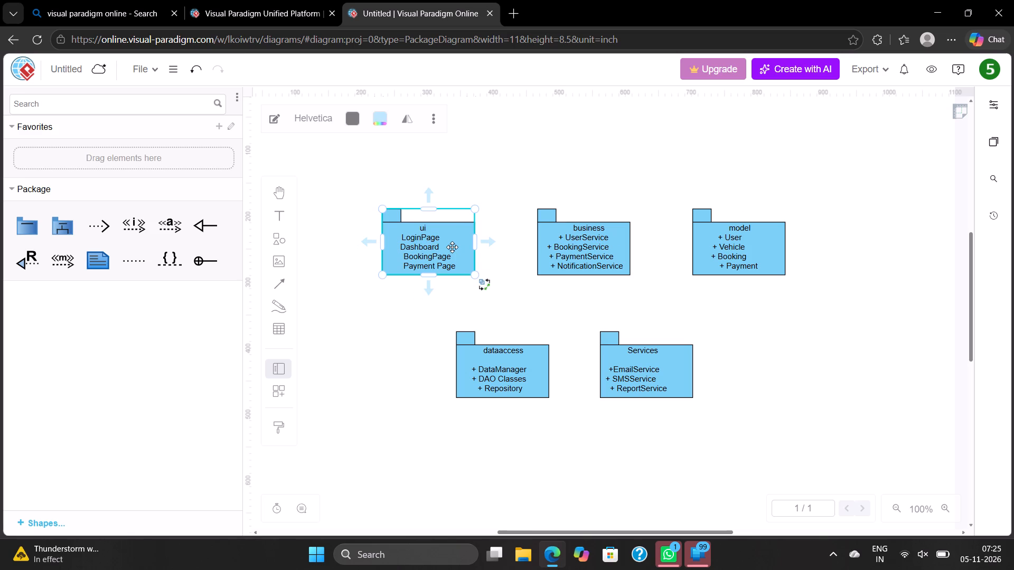
{"action": "left_click_drag", "start_coordinate": [711, 248], "coordinate": [704, 248]}
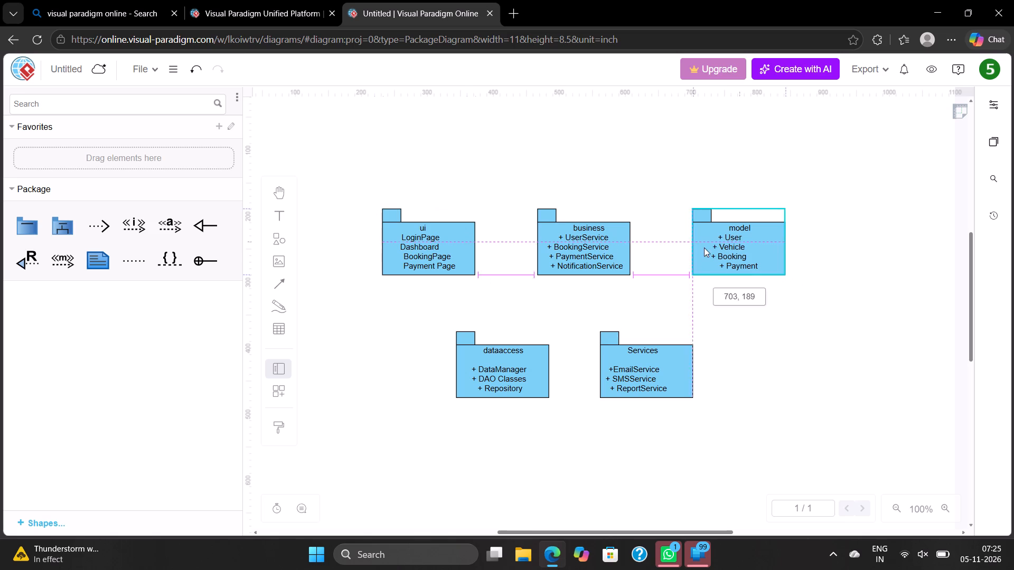
{"action": "left_click_drag", "start_coordinate": [704, 248], "coordinate": [702, 248]}
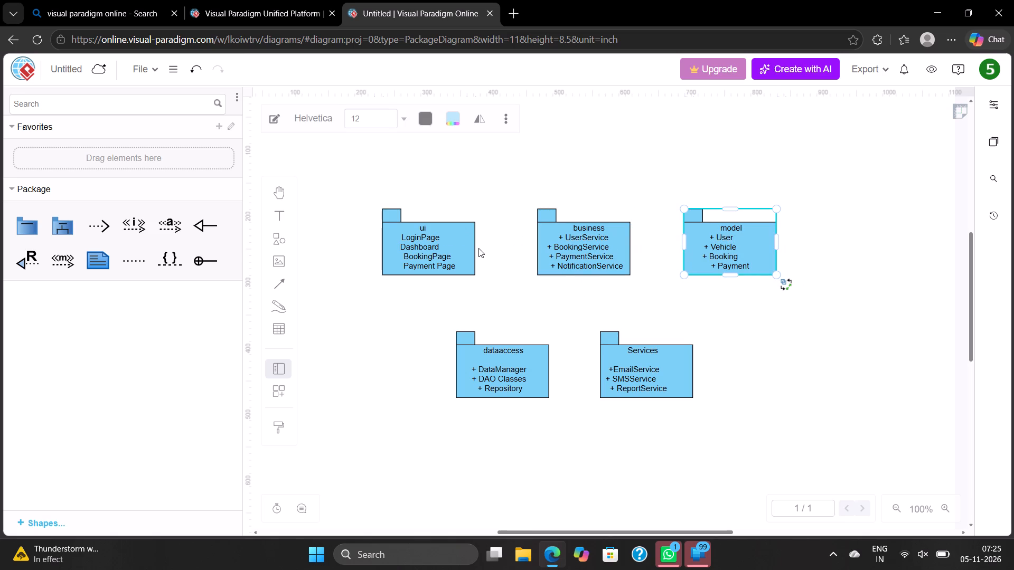
Draw an arrow connector from the ui package to the business package and extend both ends to meet the package edges.
{"action": "left_click", "coordinate": [280, 278]}
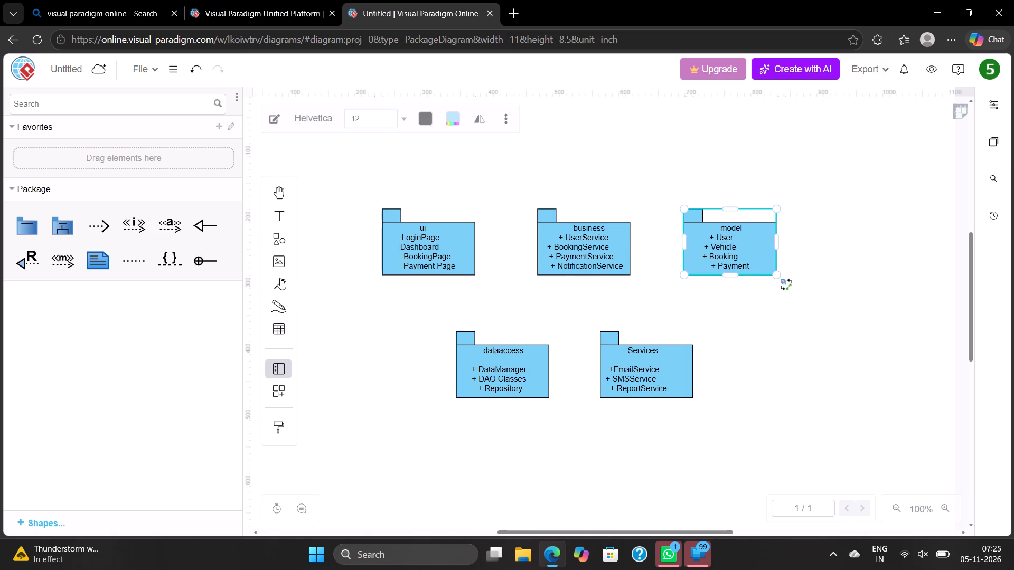
{"action": "left_click", "coordinate": [323, 256]}
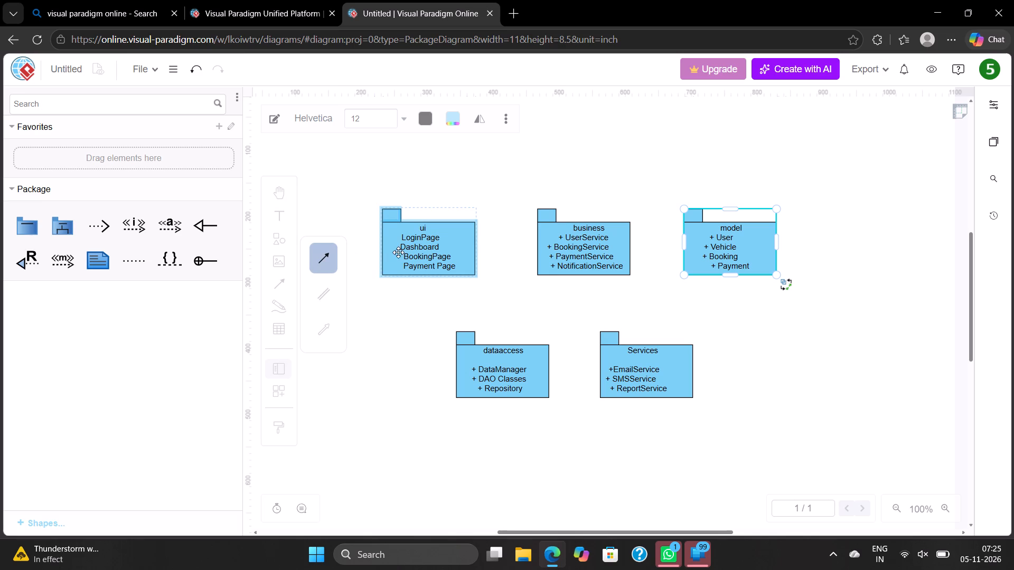
{"action": "left_click_drag", "start_coordinate": [474, 253], "coordinate": [483, 252]}
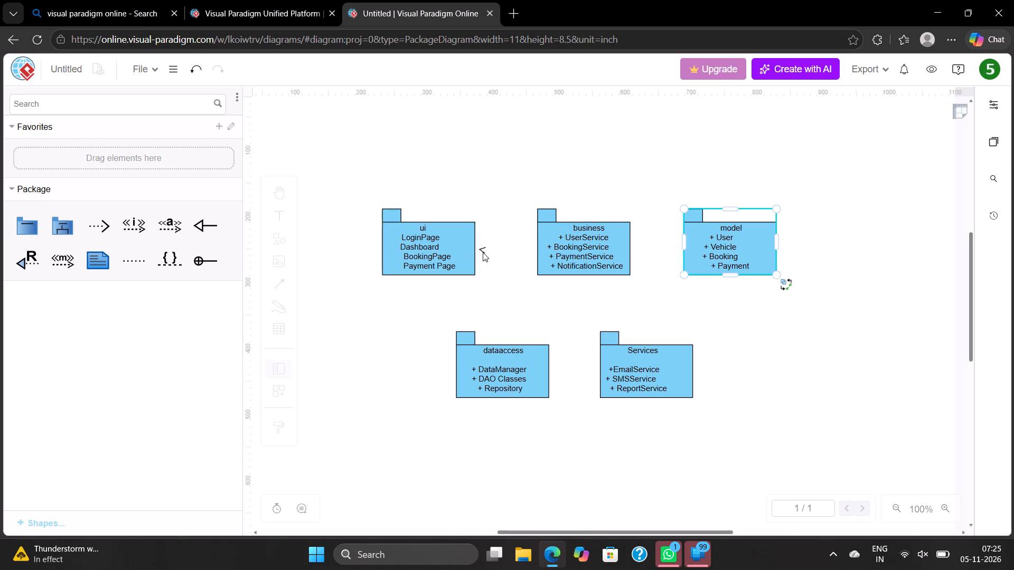
{"action": "left_click_drag", "start_coordinate": [483, 252], "coordinate": [541, 249]}
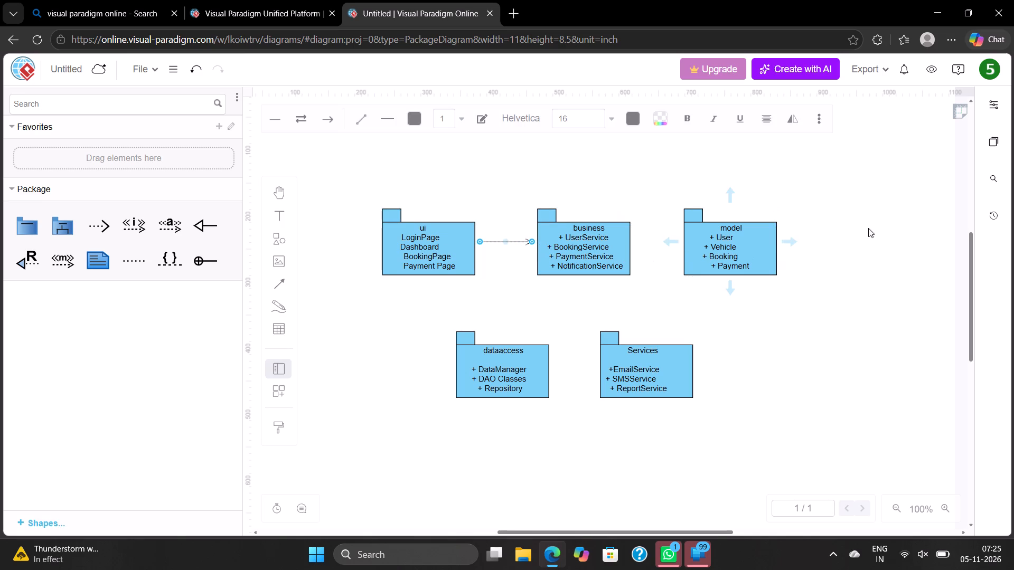
{"action": "left_click_drag", "start_coordinate": [530, 241], "coordinate": [536, 240]}
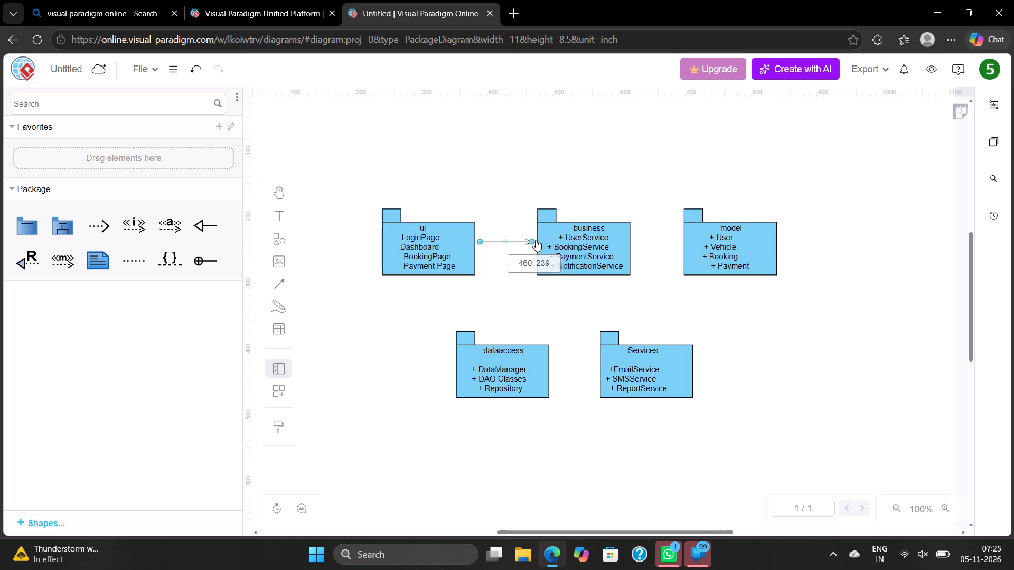
{"action": "left_click_drag", "start_coordinate": [536, 240], "coordinate": [538, 240]}
{"action": "left_click_drag", "start_coordinate": [481, 243], "coordinate": [473, 242]}
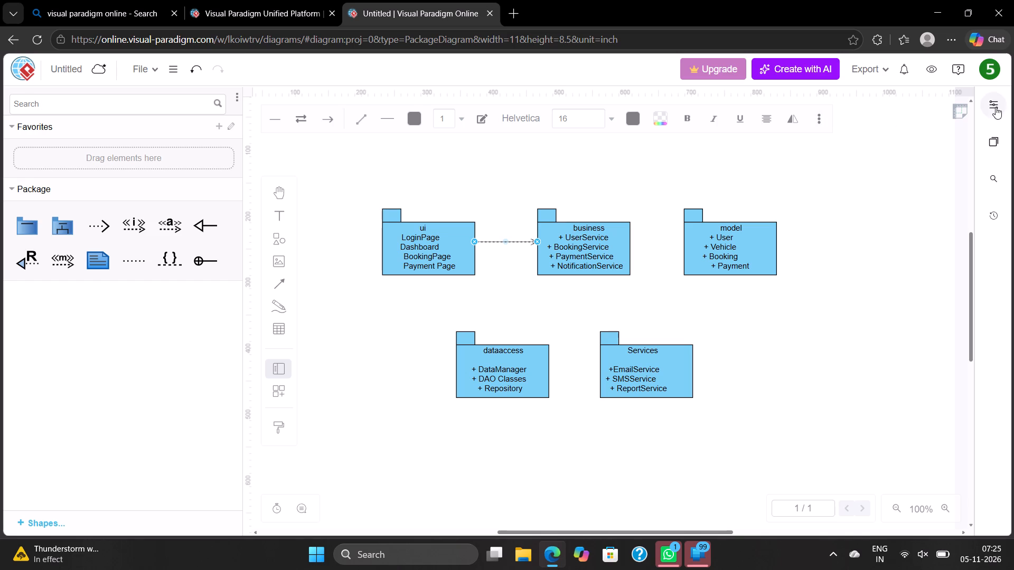
Give the ui-to-business connector a dashed line and a solid filled arrowhead at its business end.
{"action": "left_click", "coordinate": [996, 107]}
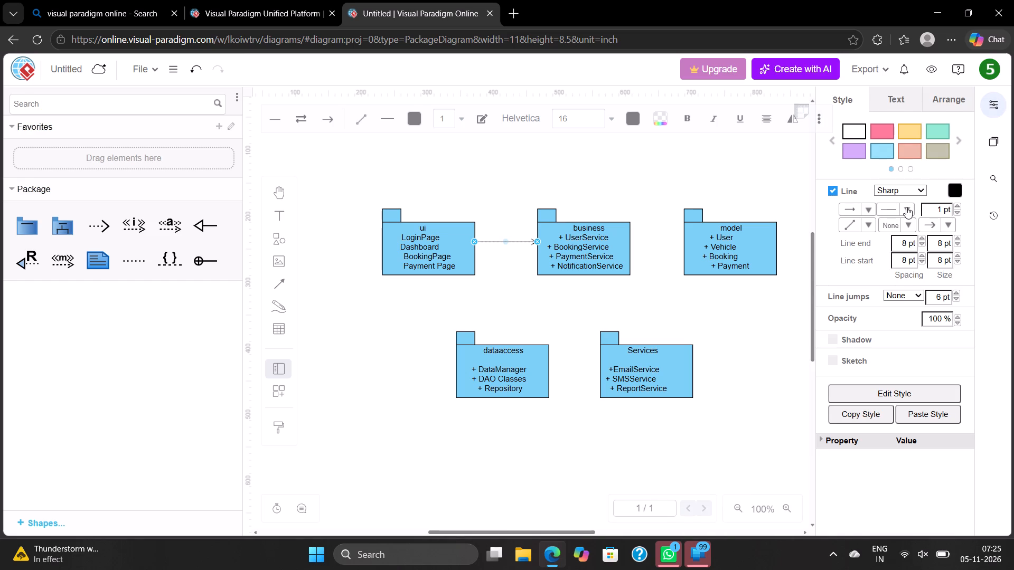
{"action": "left_click", "coordinate": [906, 208]}
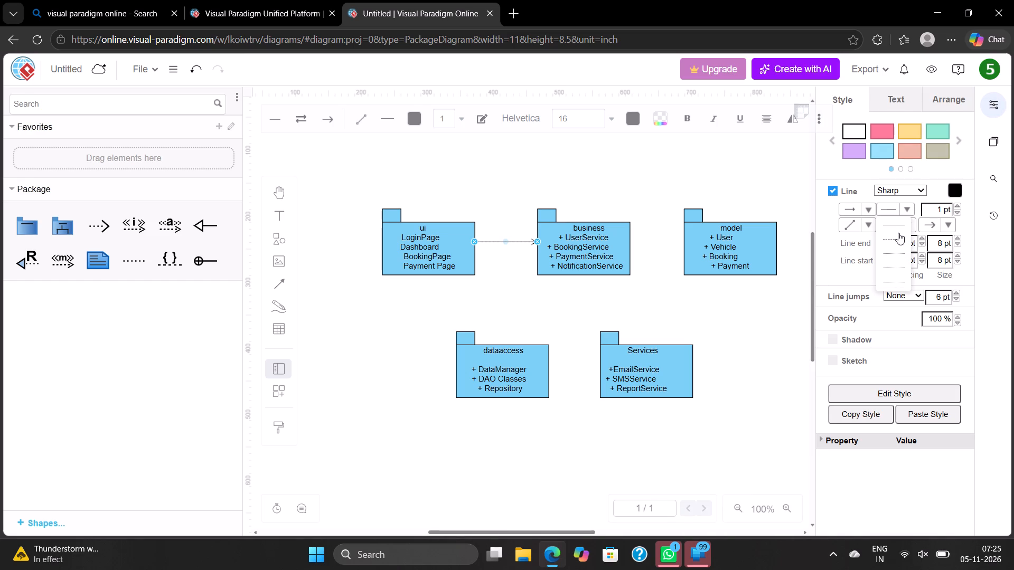
{"action": "left_click", "coordinate": [898, 235]}
{"action": "left_click", "coordinate": [949, 225]}
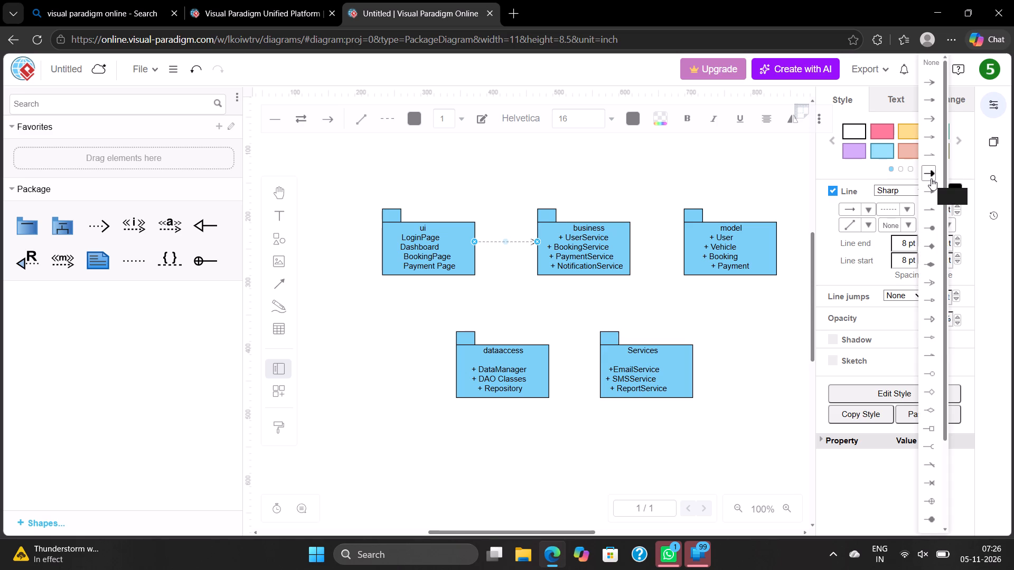
{"action": "left_click", "coordinate": [931, 178]}
{"action": "left_click", "coordinate": [767, 169]}
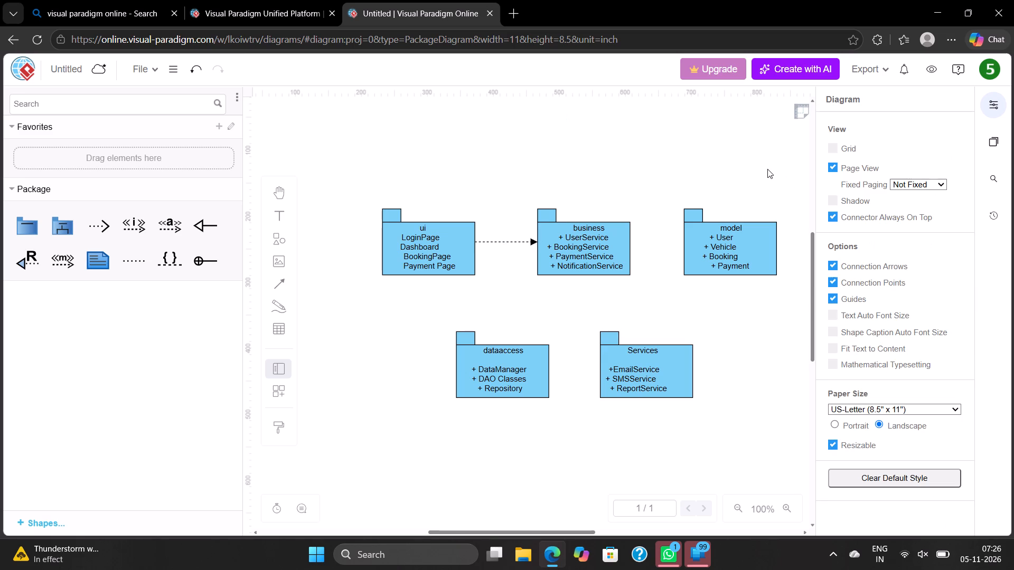
{"action": "left_click", "coordinate": [999, 106]}
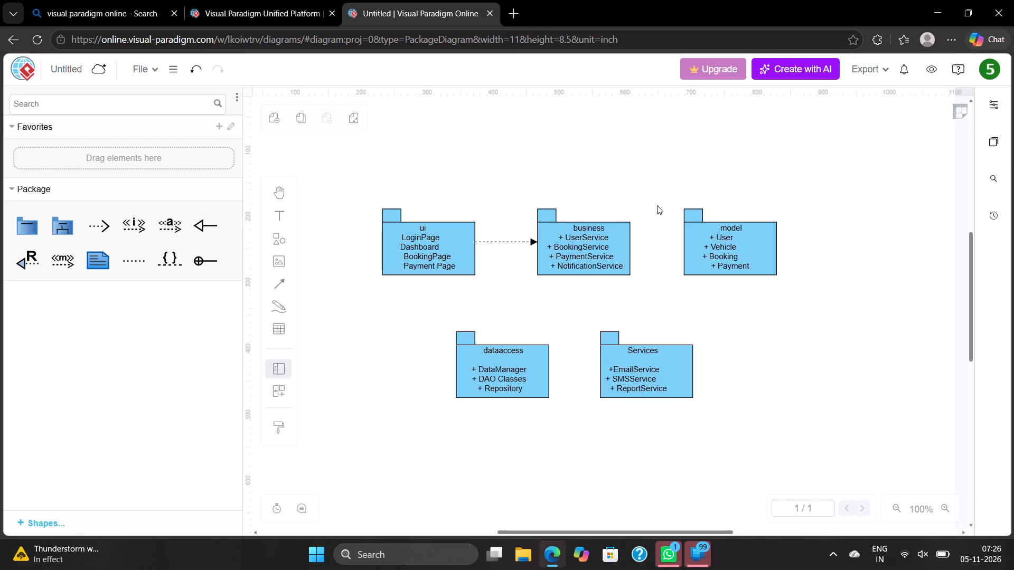
Duplicate the ui-to-business dashed arrow and place the copy from the business package's edge to the model package.
{"action": "left_click", "coordinate": [516, 243]}
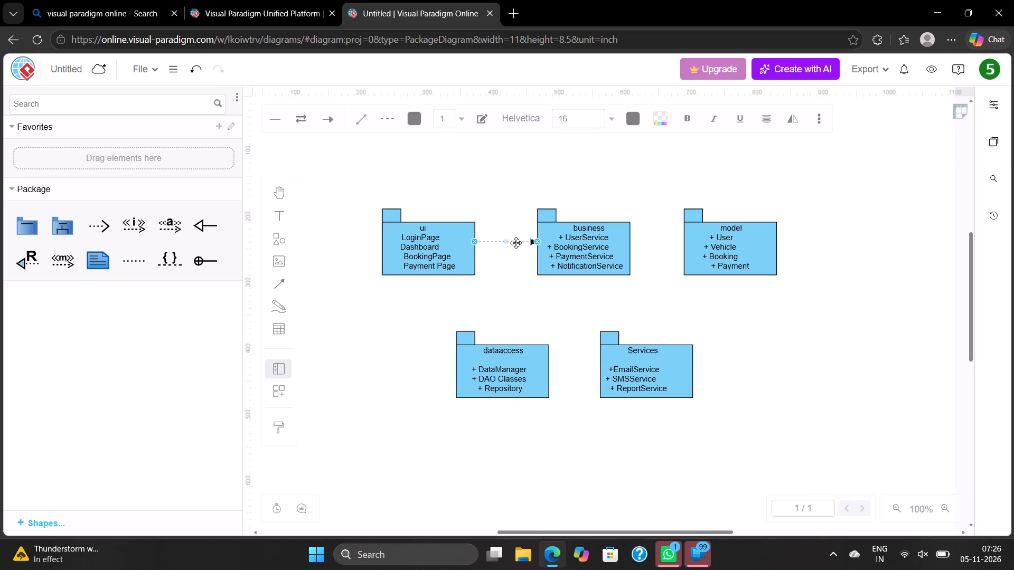
{"action": "key", "text": "ctrl+c"}
{"action": "left_click", "coordinate": [655, 244]}
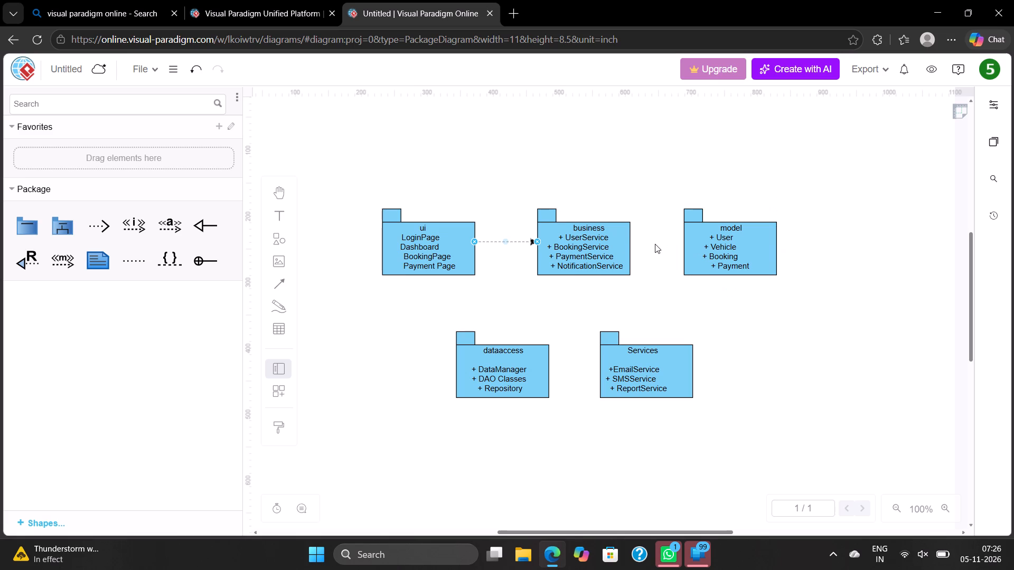
{"action": "key", "text": "ctrl+v"}
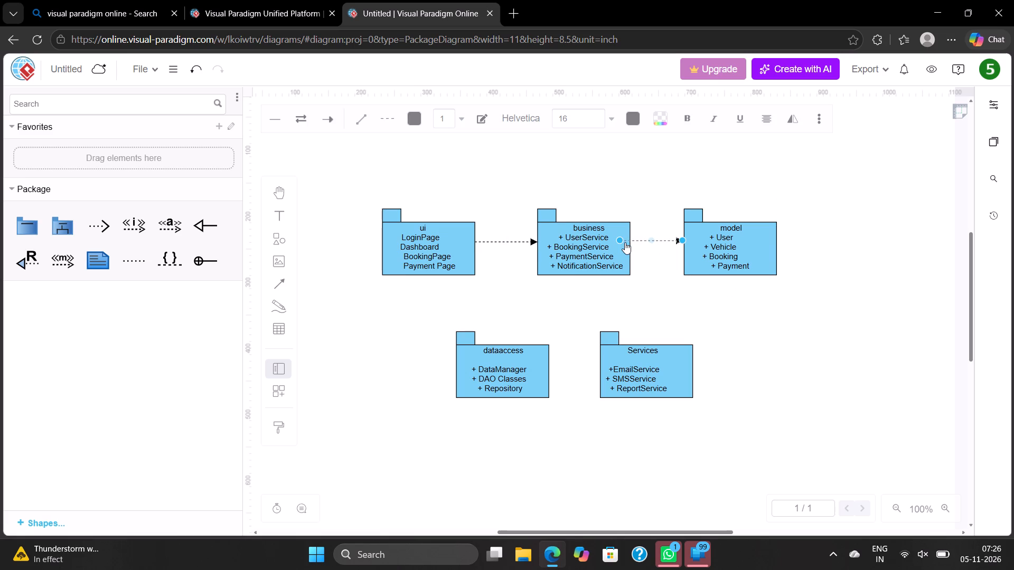
{"action": "left_click_drag", "start_coordinate": [621, 241], "coordinate": [631, 241]}
{"action": "left_click", "coordinate": [644, 212]}
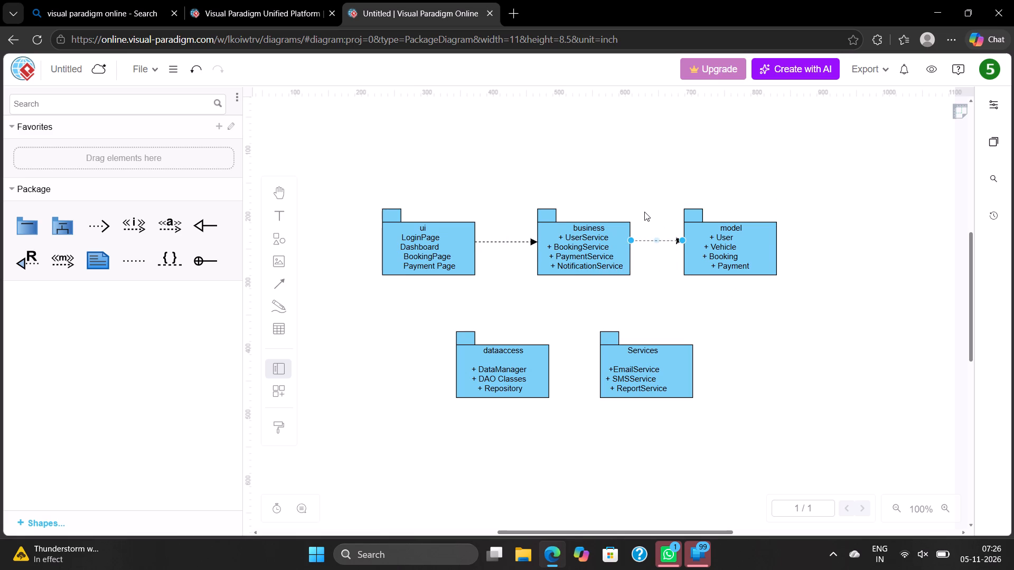
{"action": "left_click", "coordinate": [656, 242]}
{"action": "left_click", "coordinate": [680, 241]}
{"action": "left_click", "coordinate": [660, 225]}
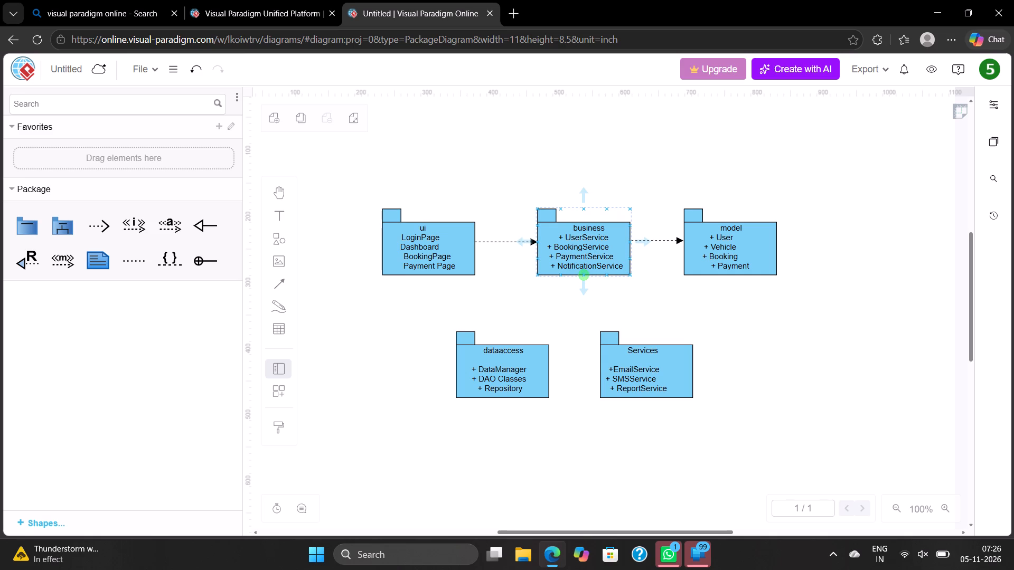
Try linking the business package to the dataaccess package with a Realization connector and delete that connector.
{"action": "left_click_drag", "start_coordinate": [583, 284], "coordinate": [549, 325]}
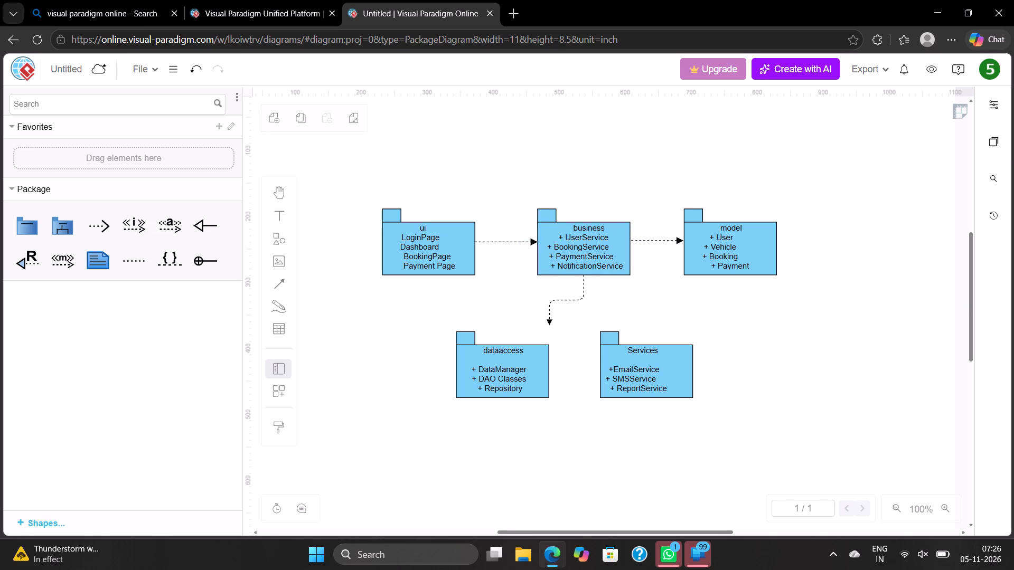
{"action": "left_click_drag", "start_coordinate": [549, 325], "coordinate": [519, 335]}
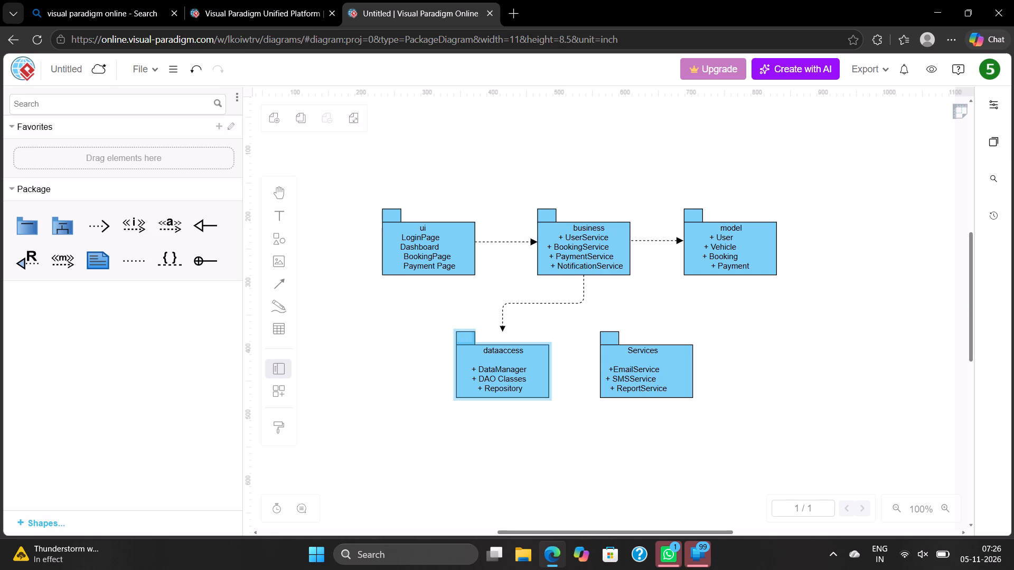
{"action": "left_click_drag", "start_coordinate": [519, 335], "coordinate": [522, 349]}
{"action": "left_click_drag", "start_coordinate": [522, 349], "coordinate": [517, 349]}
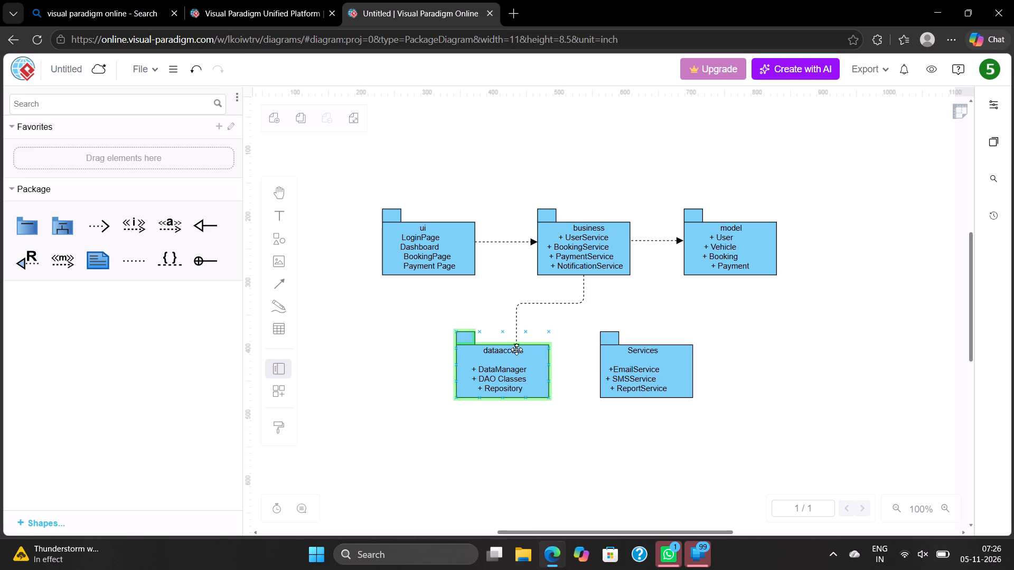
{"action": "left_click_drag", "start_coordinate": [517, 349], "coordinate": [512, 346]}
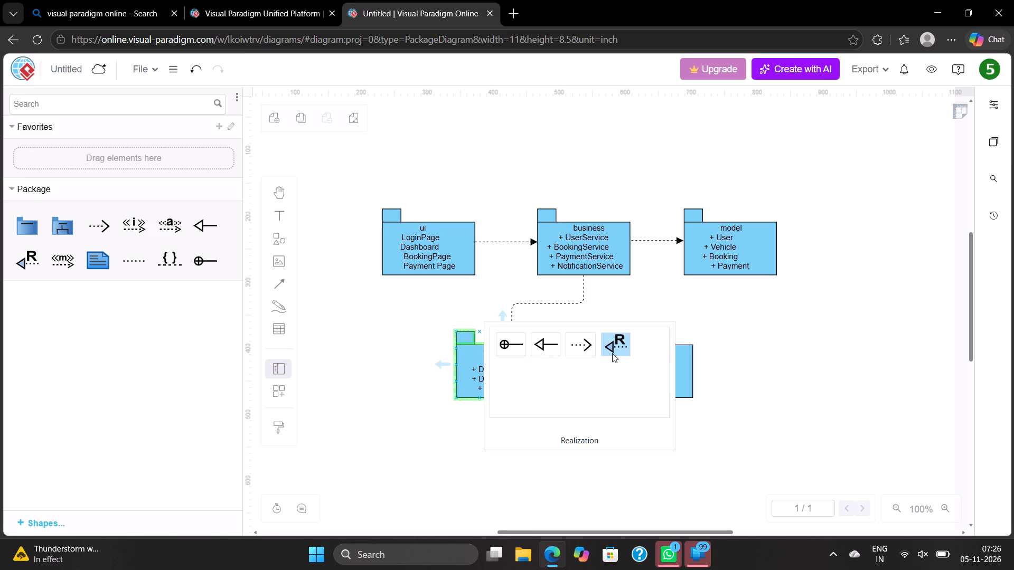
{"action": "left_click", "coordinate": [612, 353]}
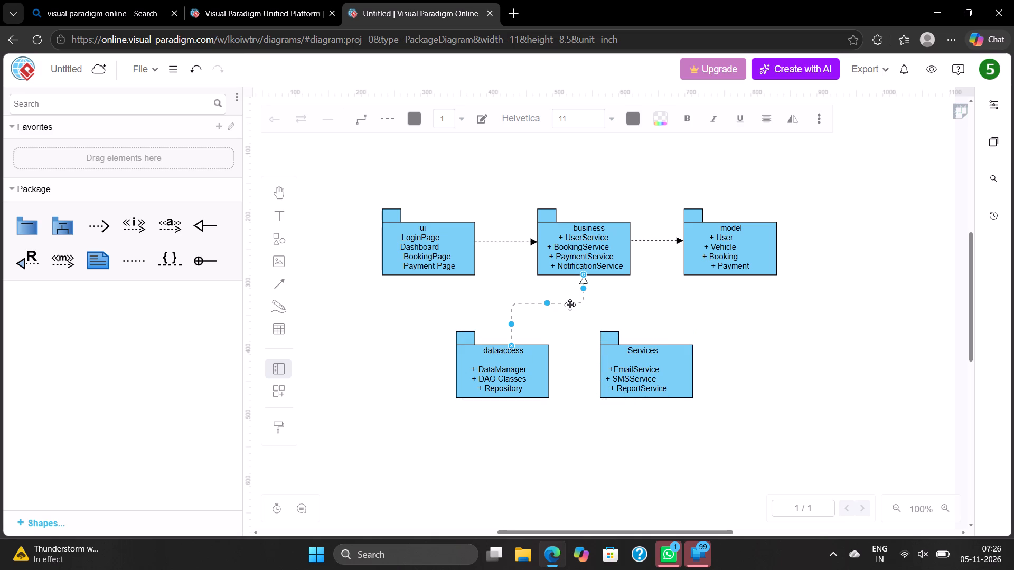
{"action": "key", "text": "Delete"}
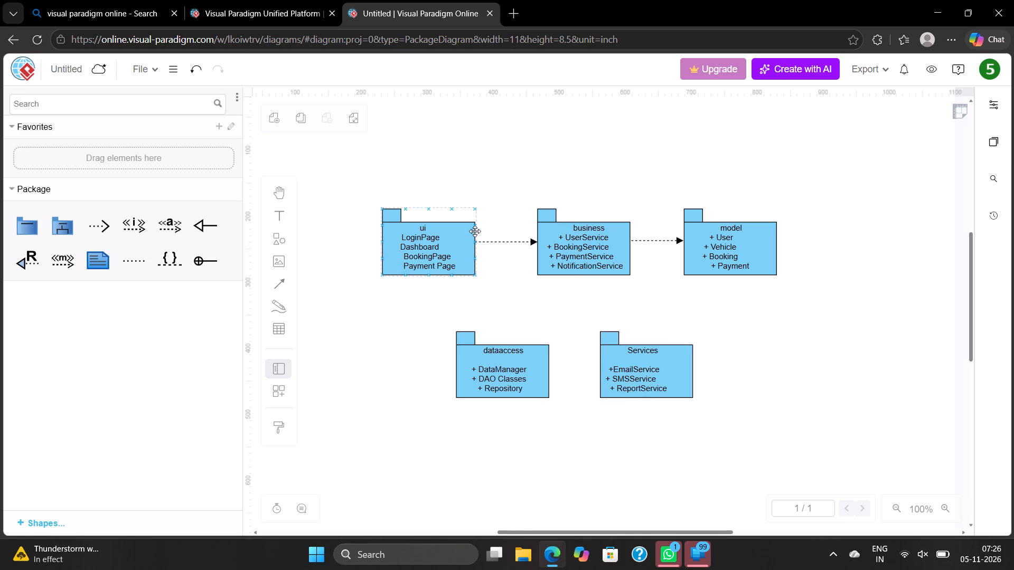
Duplicate the ui-to-business dashed arrow and attach the copy from the business package's bottom edge to the top of the dataaccess package.
{"action": "left_click", "coordinate": [494, 241]}
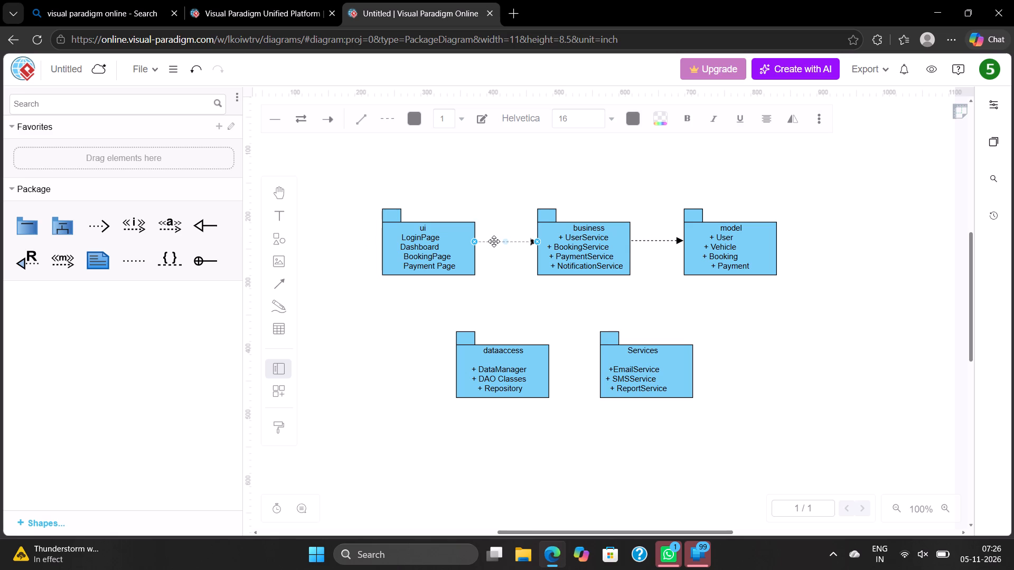
{"action": "key", "text": "ctrl+c"}
{"action": "left_click", "coordinate": [538, 299]}
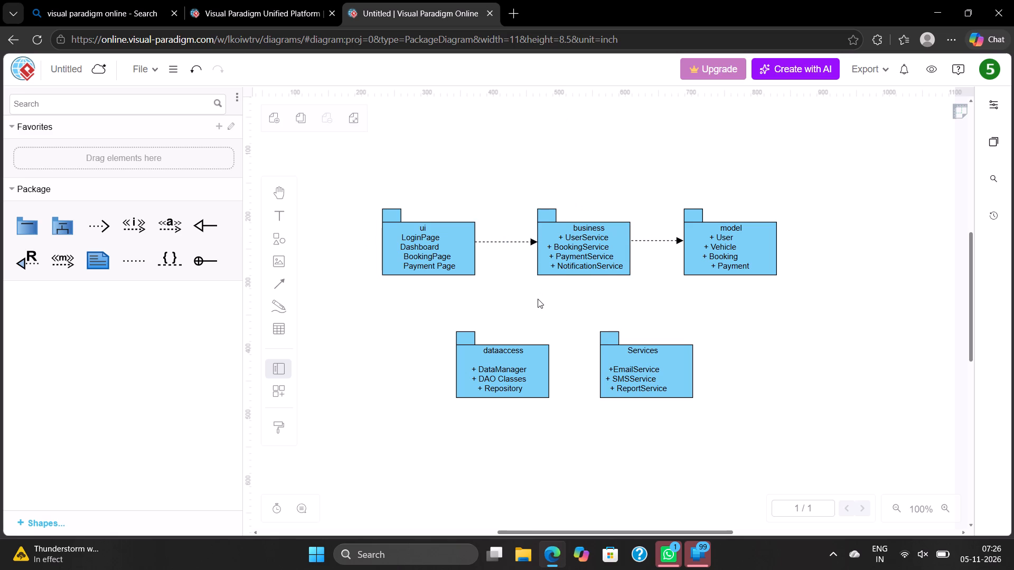
{"action": "key", "text": "ctrl+v"}
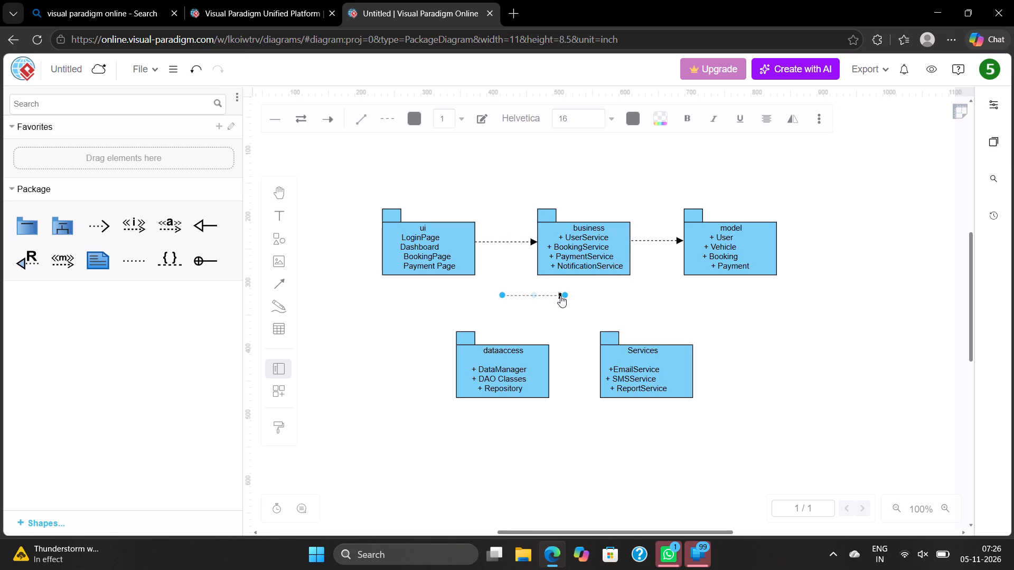
{"action": "left_click_drag", "start_coordinate": [567, 296], "coordinate": [538, 324]}
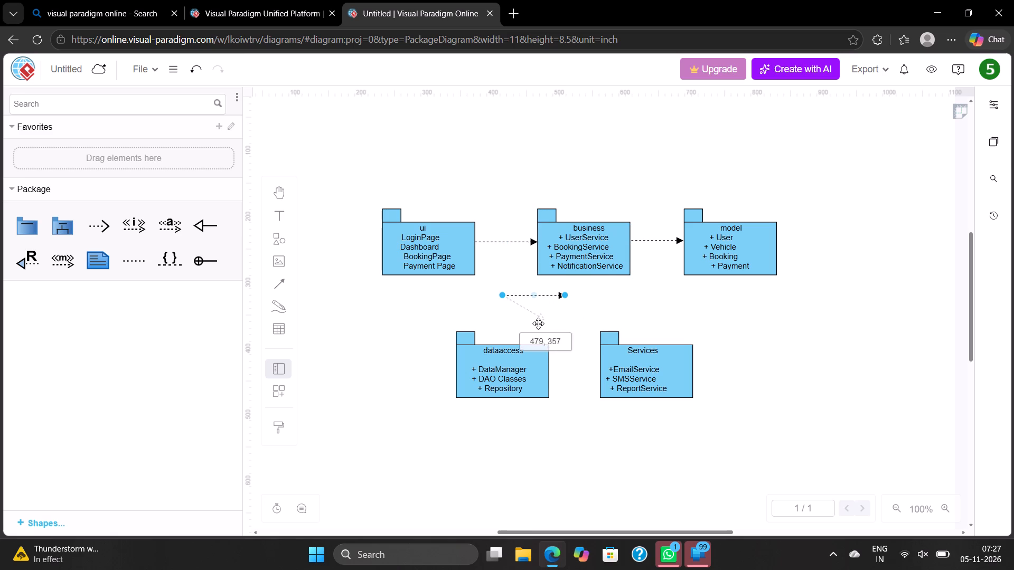
{"action": "left_click_drag", "start_coordinate": [538, 324], "coordinate": [505, 344]}
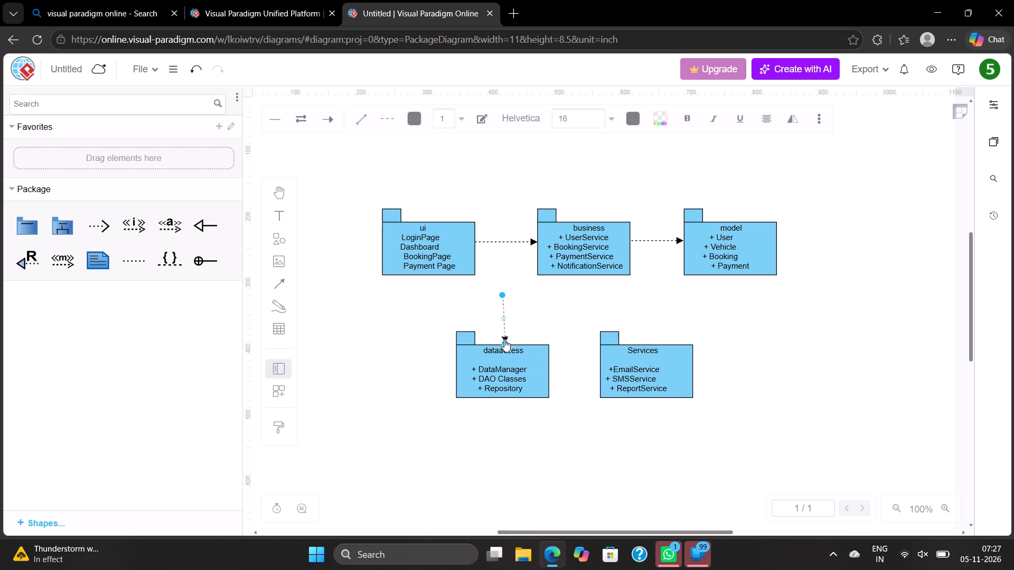
{"action": "left_click_drag", "start_coordinate": [503, 295], "coordinate": [577, 286]}
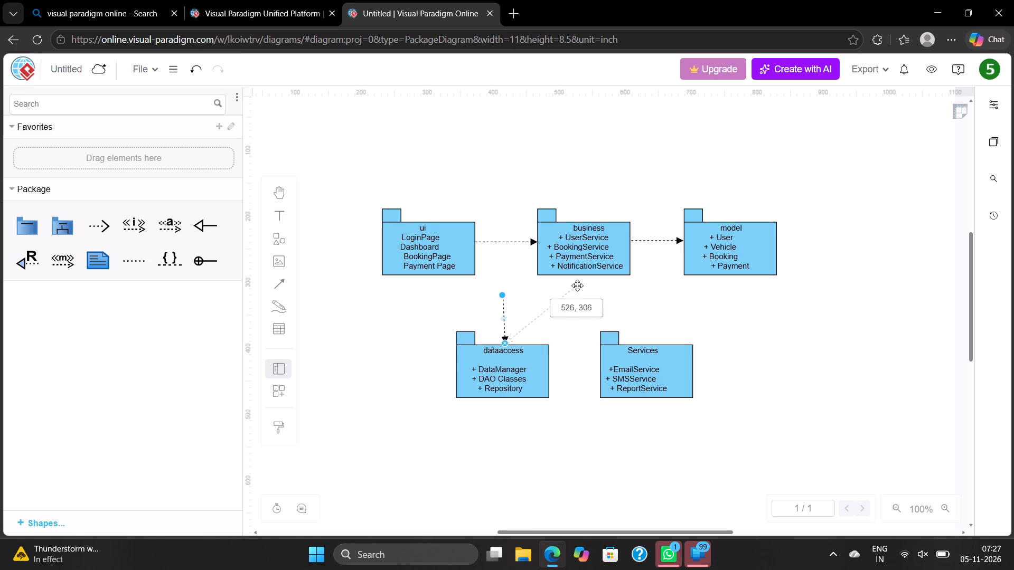
{"action": "left_click_drag", "start_coordinate": [577, 286], "coordinate": [582, 277]}
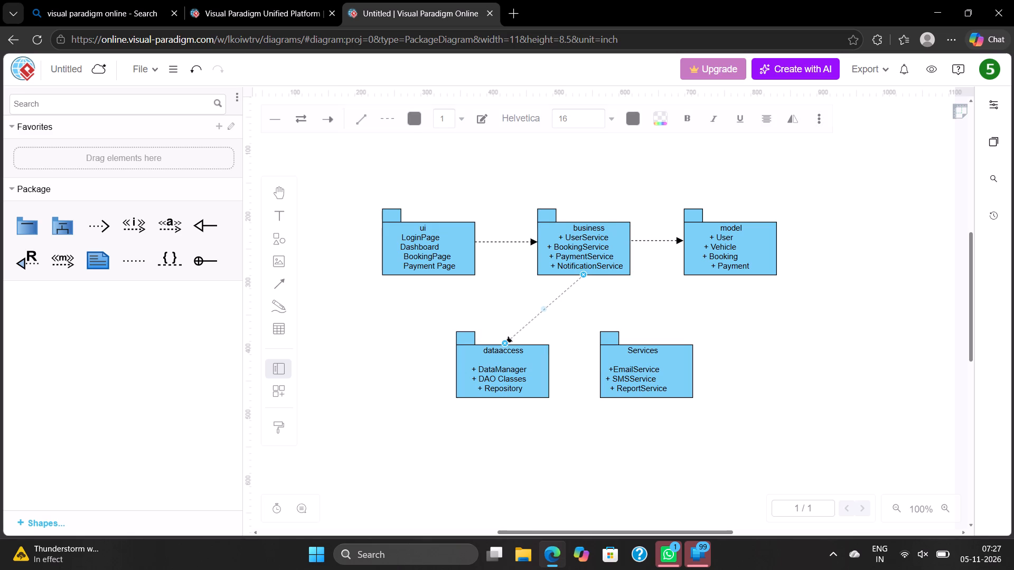
Bend the business-to-dataaccess arrow at two corners so it runs down, across and down into the dataaccess package.
{"action": "left_click_drag", "start_coordinate": [543, 306], "coordinate": [501, 312]}
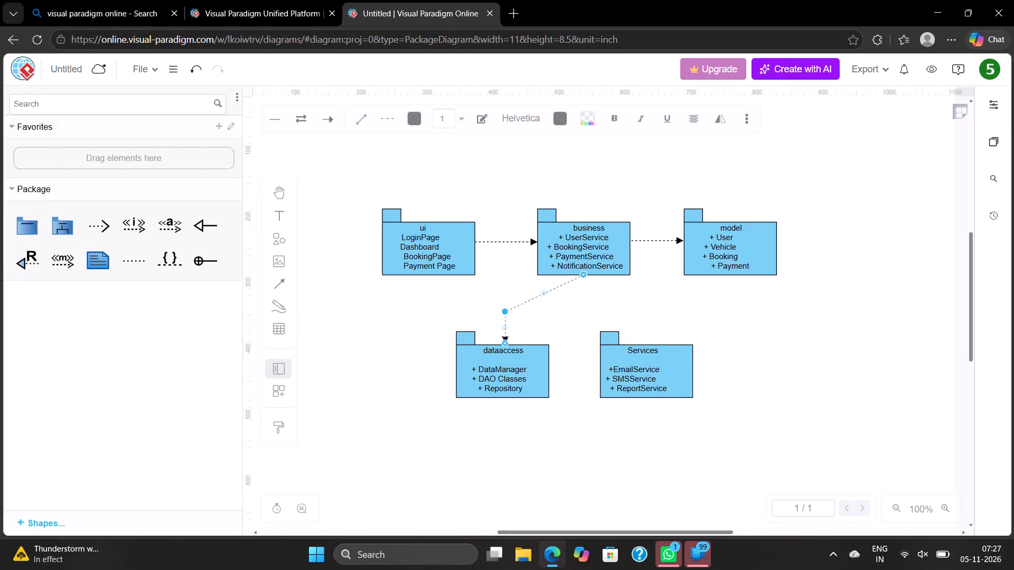
{"action": "left_click_drag", "start_coordinate": [547, 292], "coordinate": [586, 306]}
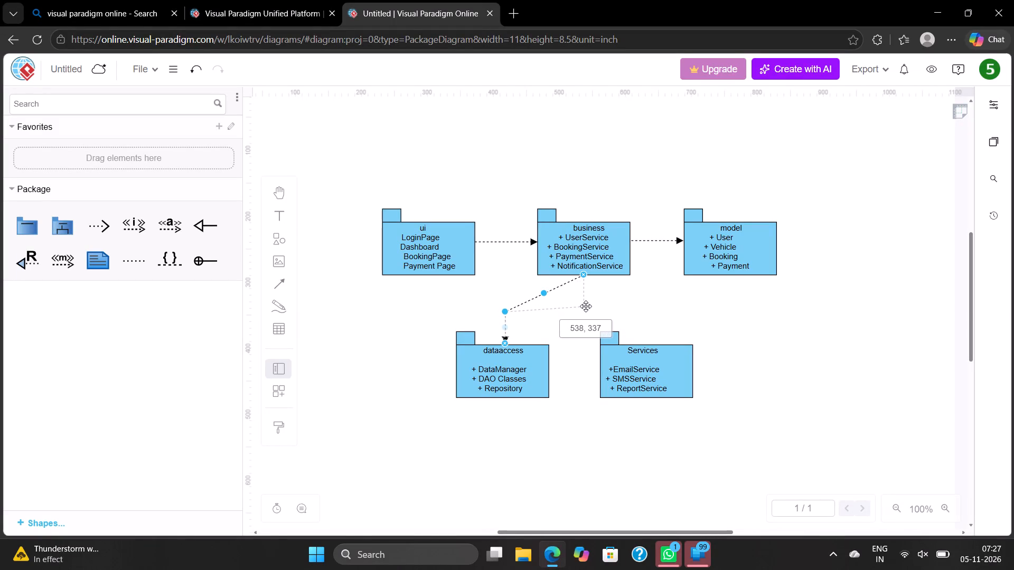
{"action": "left_click_drag", "start_coordinate": [586, 306], "coordinate": [586, 308]}
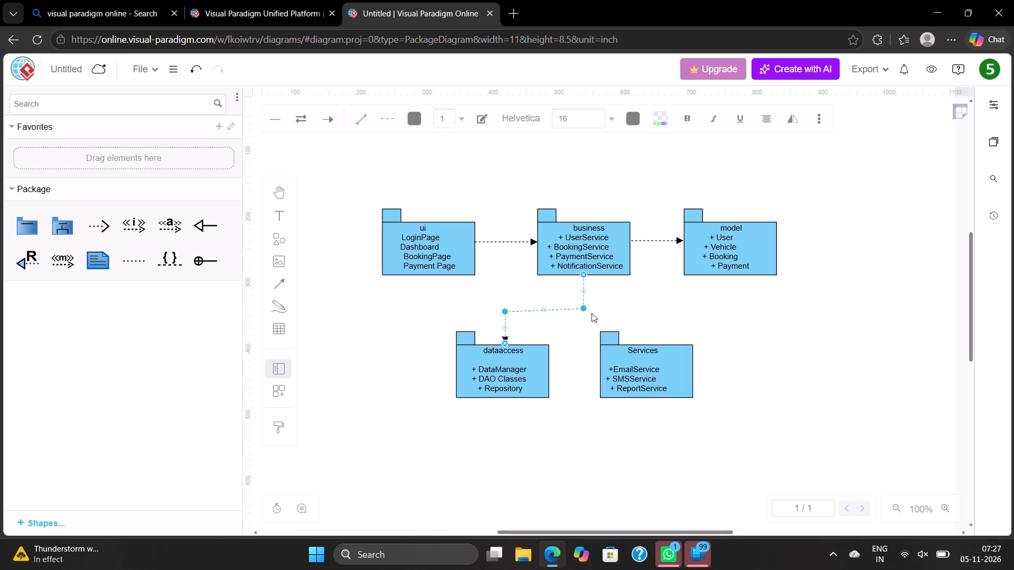
{"action": "left_click", "coordinate": [624, 298]}
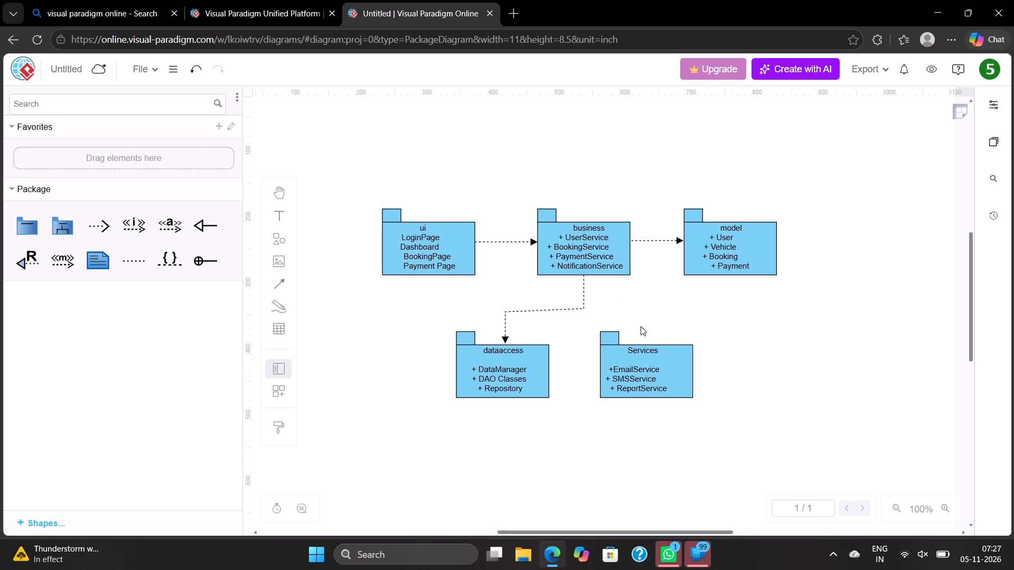
Add another copy of the dashed arrow from the business-to-dataaccess arrow's corner below business to the top of the Services package.
{"action": "key", "text": "ctrl+v"}
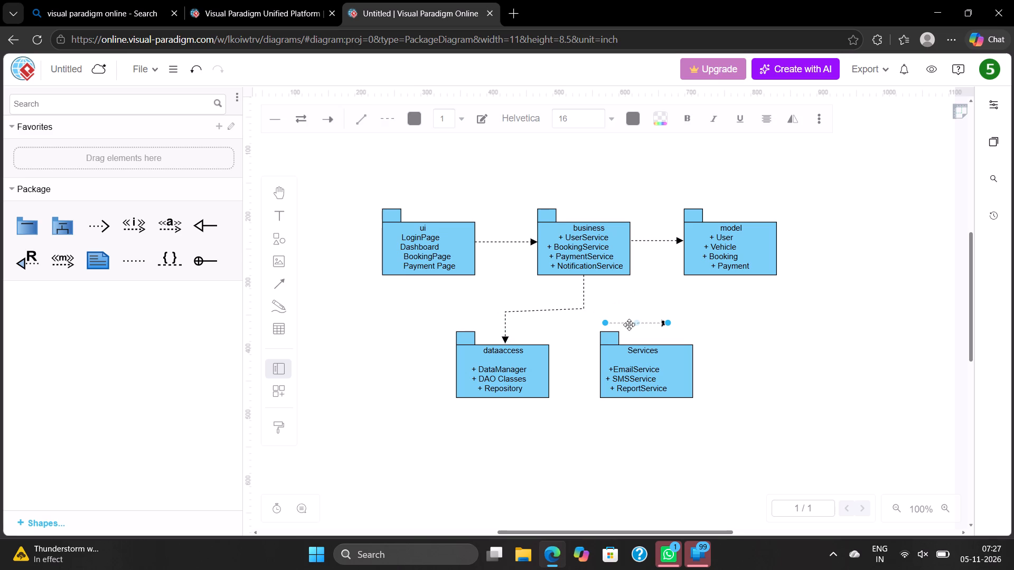
{"action": "left_click_drag", "start_coordinate": [605, 322], "coordinate": [589, 308]}
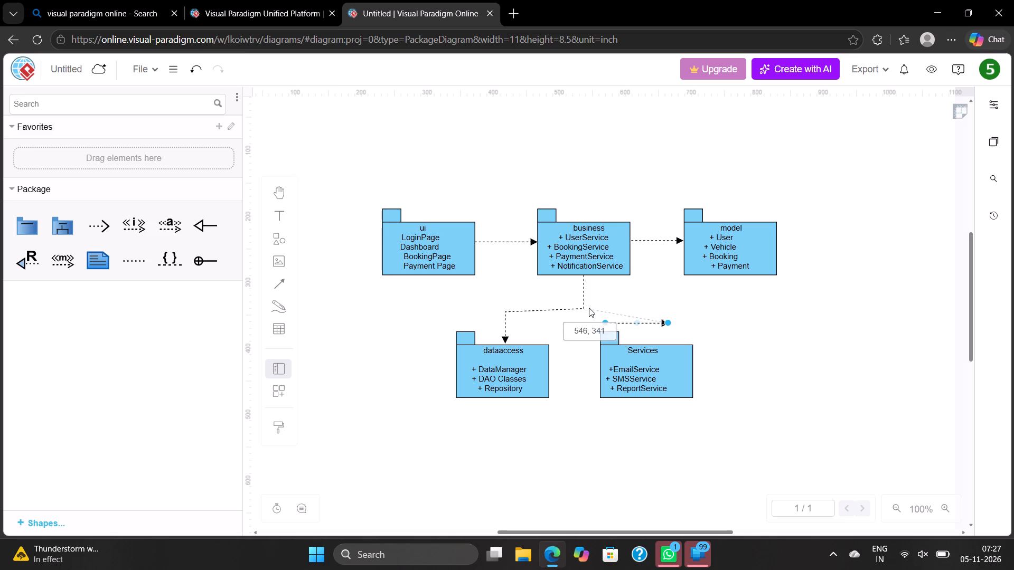
{"action": "left_click_drag", "start_coordinate": [589, 308], "coordinate": [586, 308]}
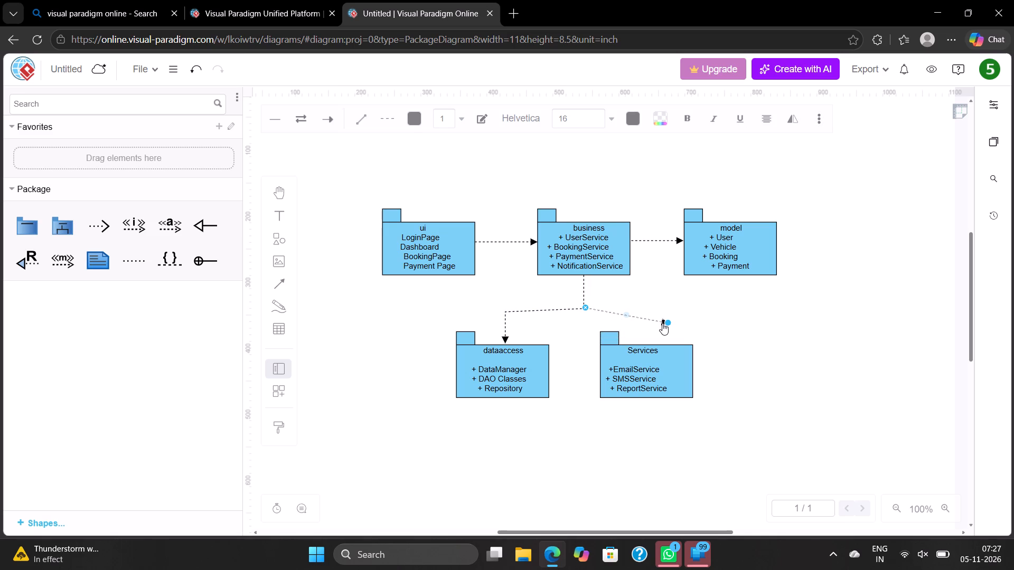
{"action": "left_click_drag", "start_coordinate": [666, 323], "coordinate": [662, 331]}
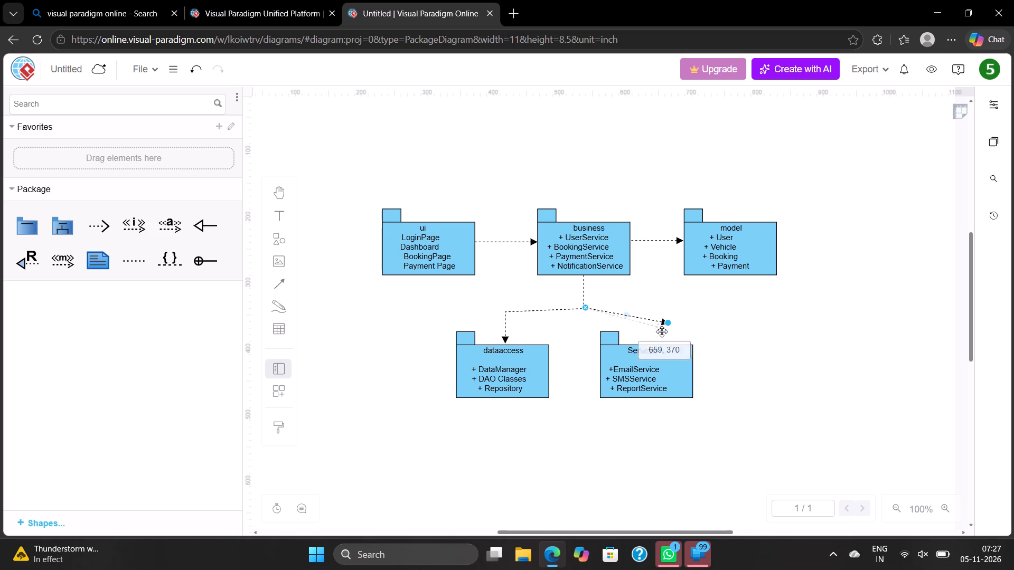
{"action": "left_click_drag", "start_coordinate": [662, 331], "coordinate": [647, 344]}
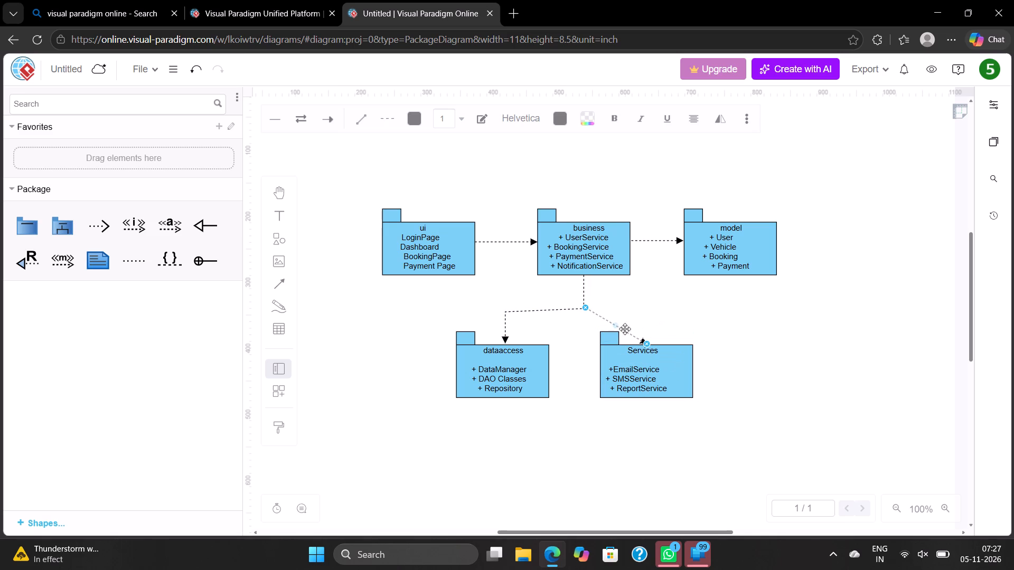
Bend the arrow to the Services package into a right angle, running level from the shared corner and straight down into Services.
{"action": "left_click_drag", "start_coordinate": [617, 325], "coordinate": [636, 315]}
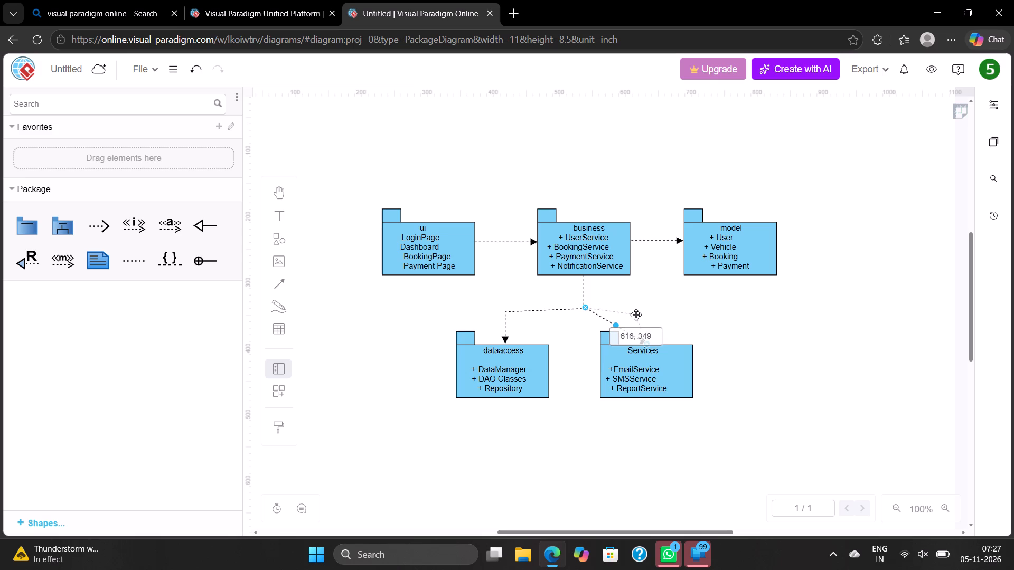
{"action": "left_click_drag", "start_coordinate": [636, 315], "coordinate": [641, 309]}
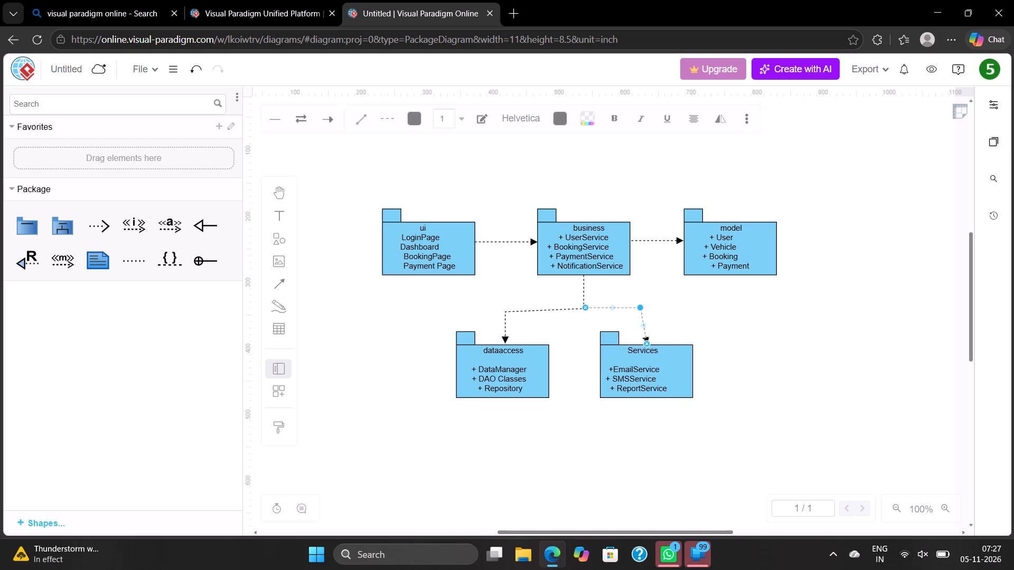
{"action": "left_click_drag", "start_coordinate": [641, 309], "coordinate": [645, 312]}
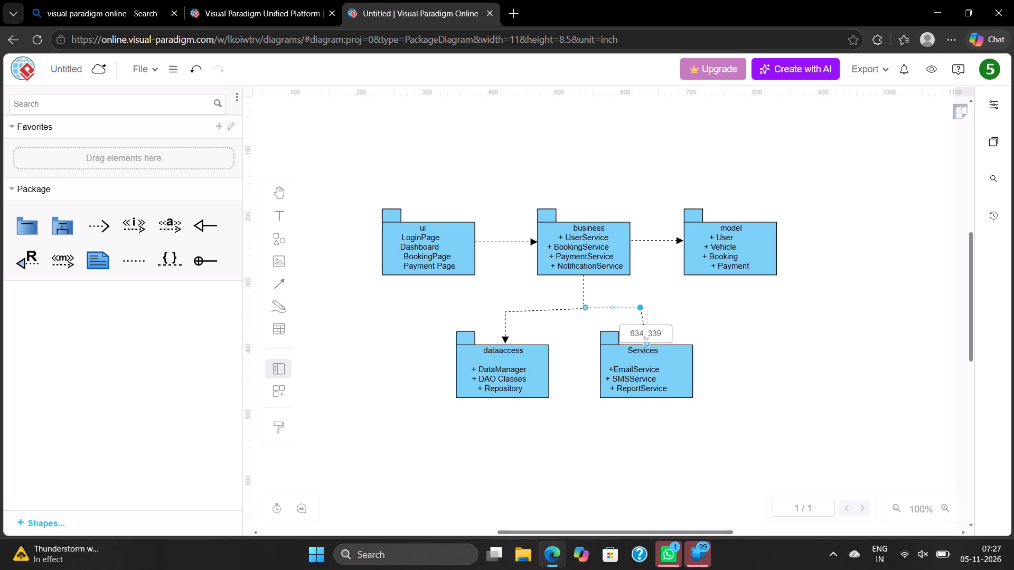
{"action": "left_click_drag", "start_coordinate": [645, 312], "coordinate": [646, 311]}
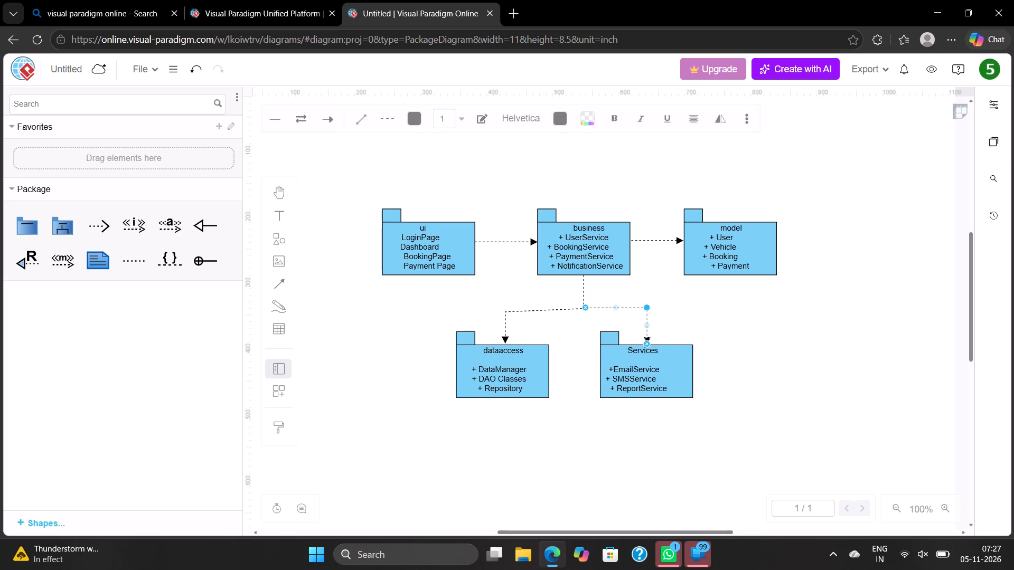
{"action": "left_click", "coordinate": [646, 307]}
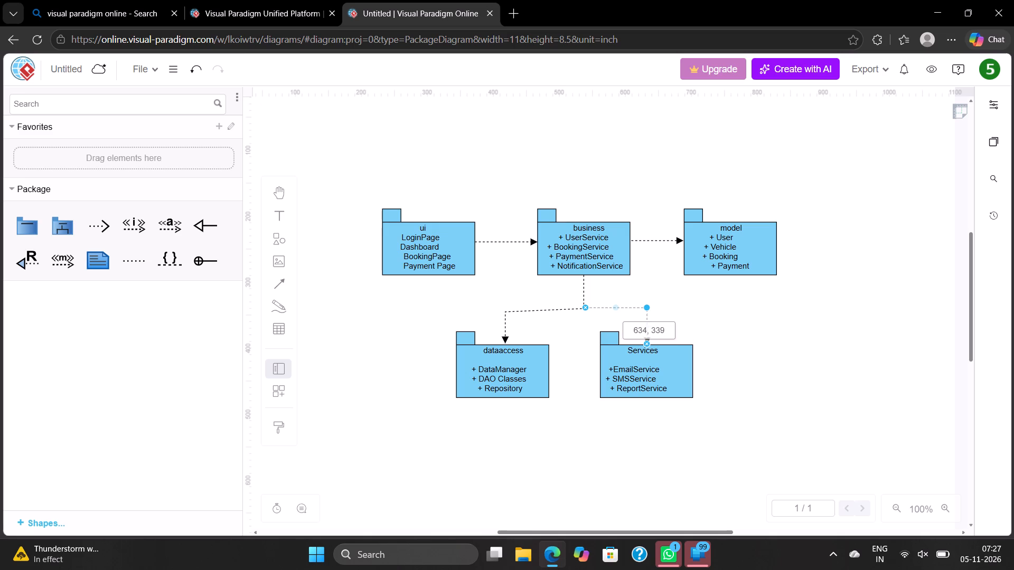
Level the slanted run of the business-to-dataaccess arrow by moving its corner above dataaccess in line with the corner below business.
{"action": "left_click", "coordinate": [649, 294]}
{"action": "left_click", "coordinate": [536, 315]}
{"action": "left_click", "coordinate": [535, 311]}
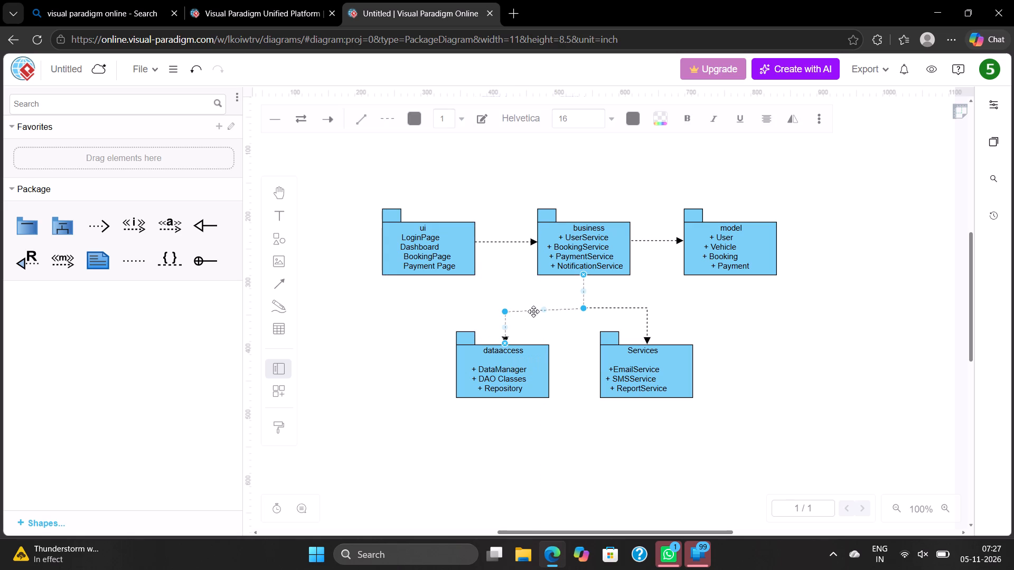
{"action": "left_click", "coordinate": [505, 311]}
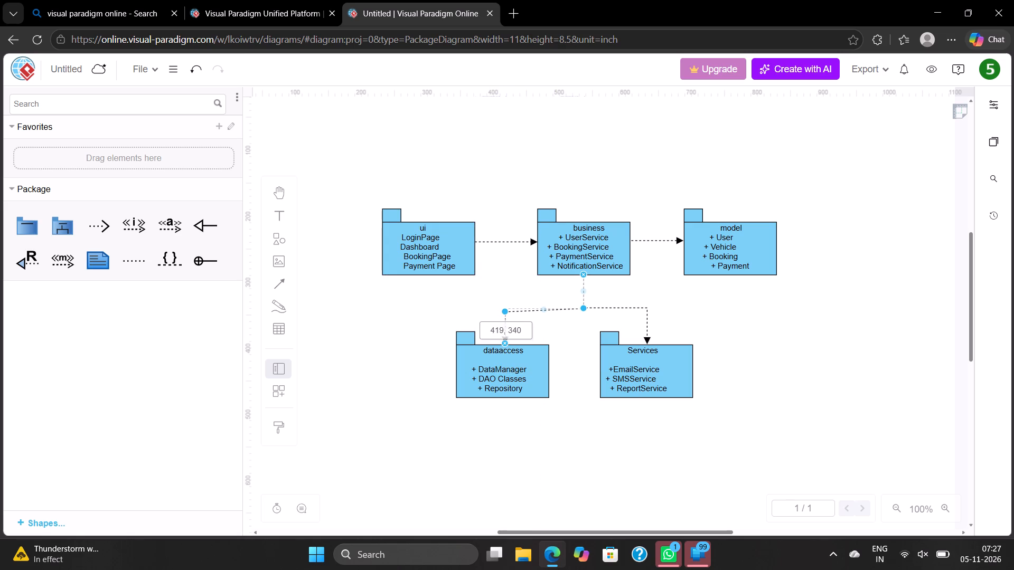
{"action": "left_click", "coordinate": [501, 290]}
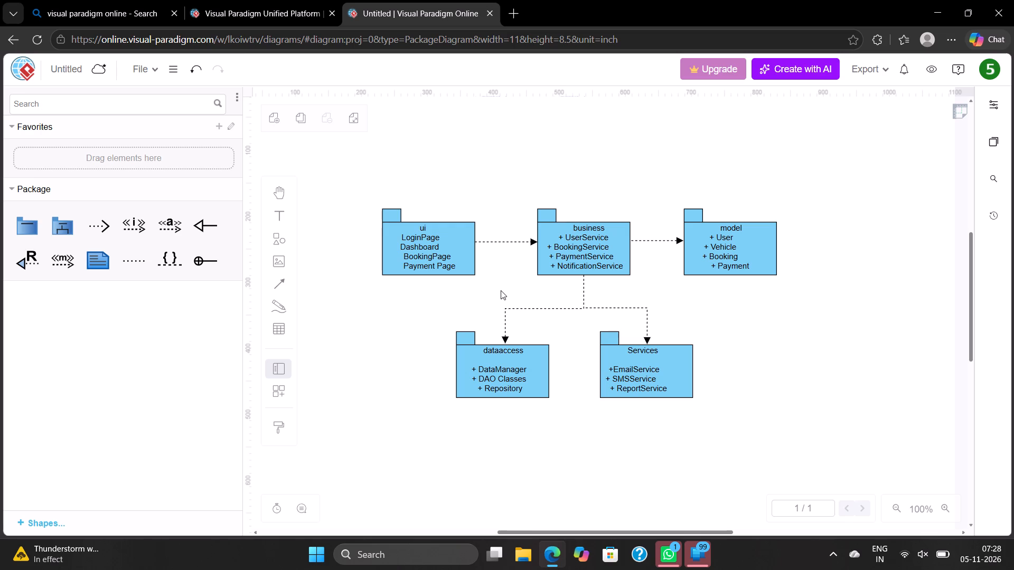
Add the text title "Vehicle Rental System - Package Diagram" above the packages.
{"action": "double_click", "coordinate": [493, 148]}
{"action": "key", "text": "BackSpace"}
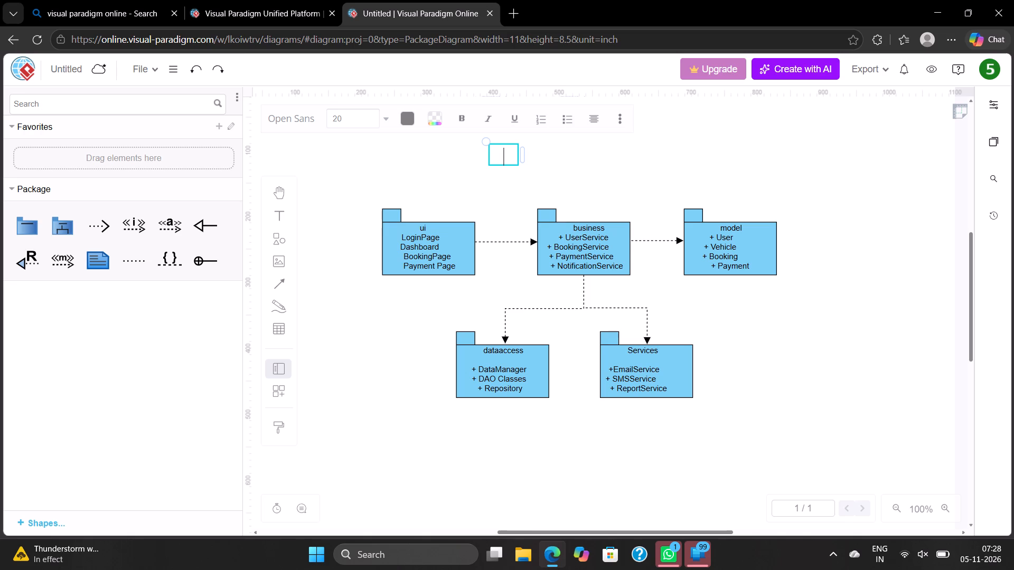
{"action": "type", "text": "Vec"}
{"action": "key", "text": "BackSpace"}
{"action": "type", "text": "hicle"}
{"action": "key", "text": "space"}
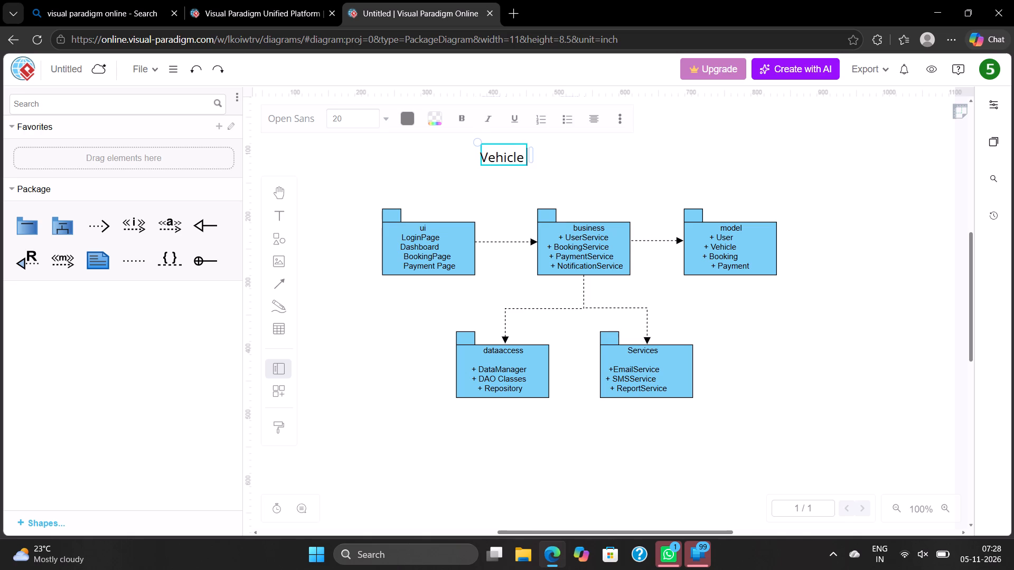
{"action": "type", "text": "Rental"}
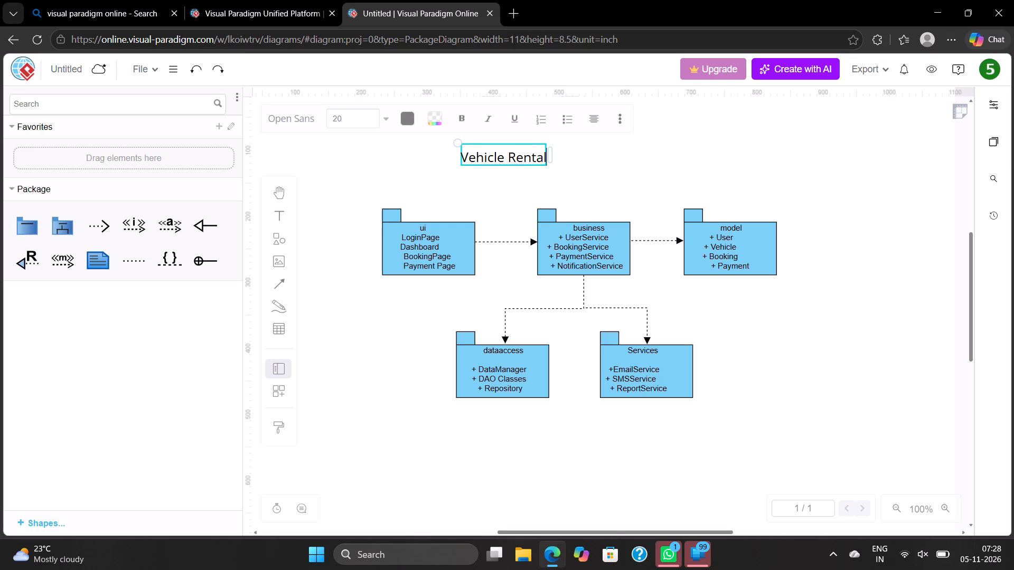
{"action": "key", "text": "space"}
{"action": "type", "text": "System"}
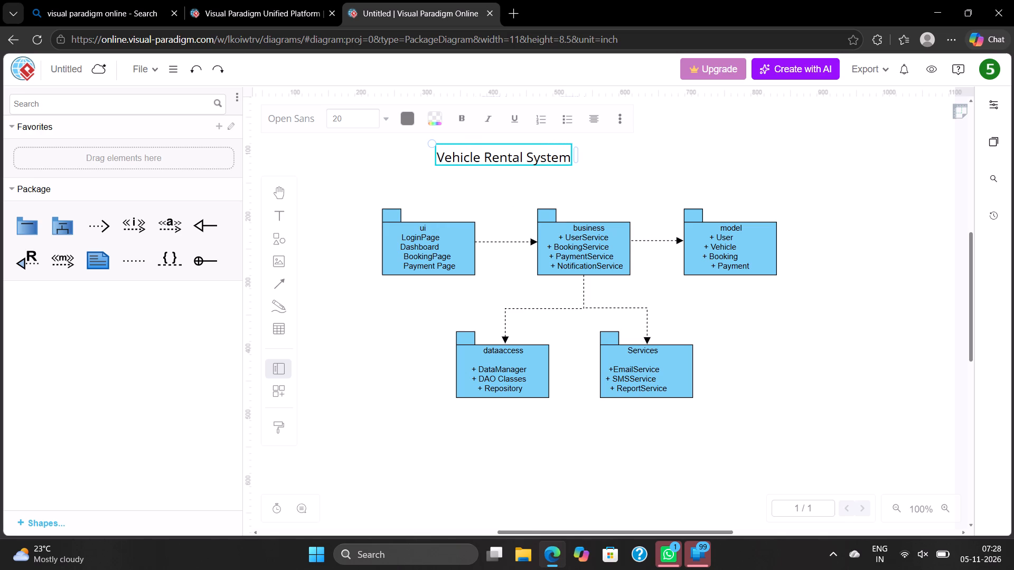
{"action": "key", "text": "space"}
{"action": "type", "text": "-"}
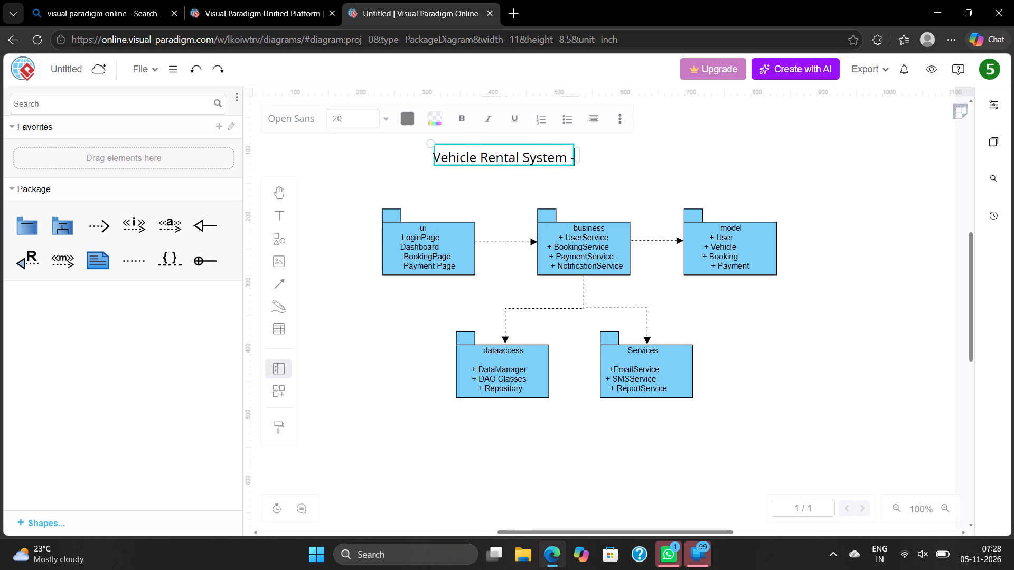
{"action": "key", "text": "space"}
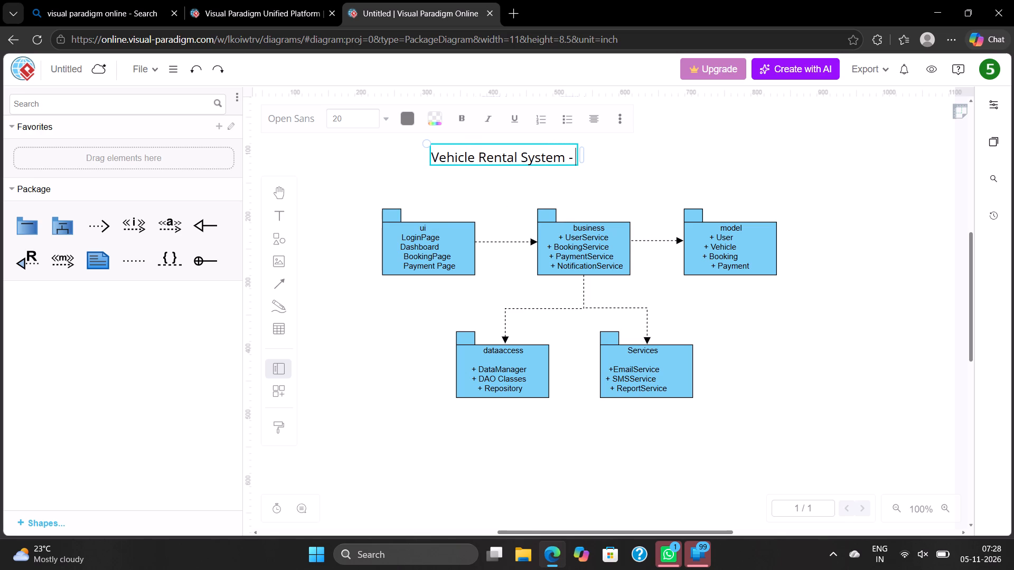
{"action": "type", "text": "Package"}
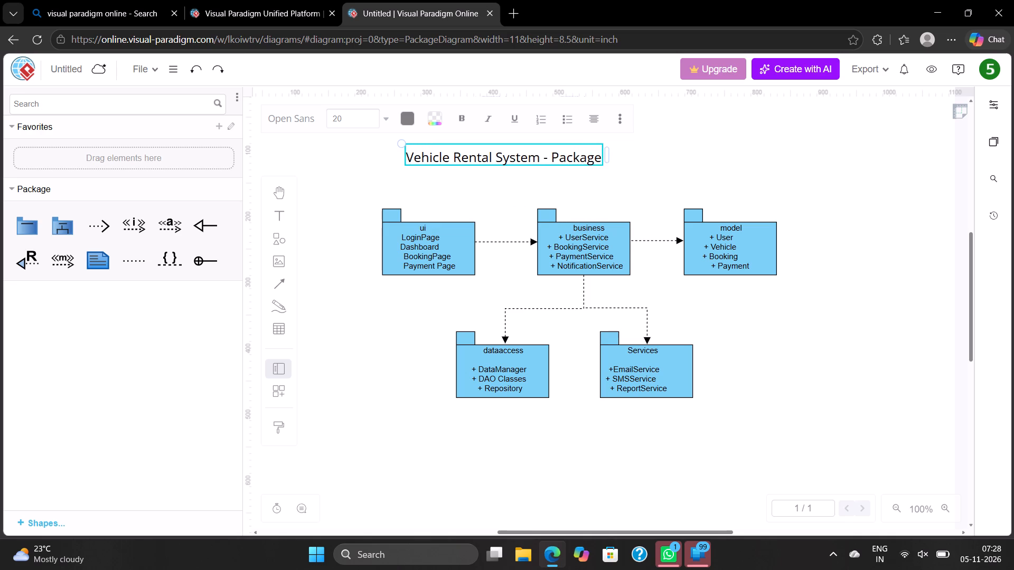
{"action": "key", "text": "space"}
{"action": "type", "text": "Diagram"}
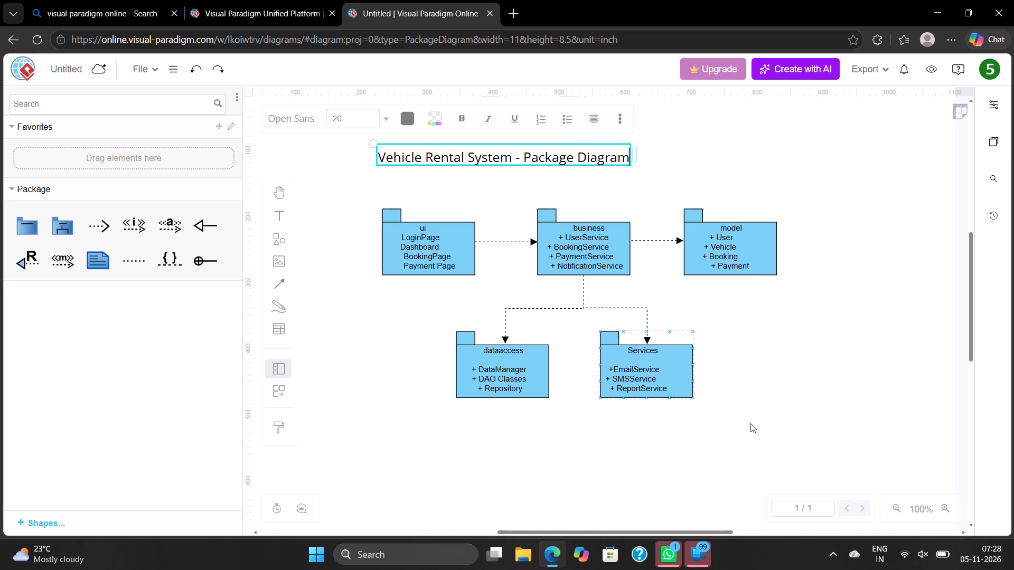
Add a text label reading "3" in the empty area below and to the right of the Services package.
{"action": "double_click", "coordinate": [840, 417]}
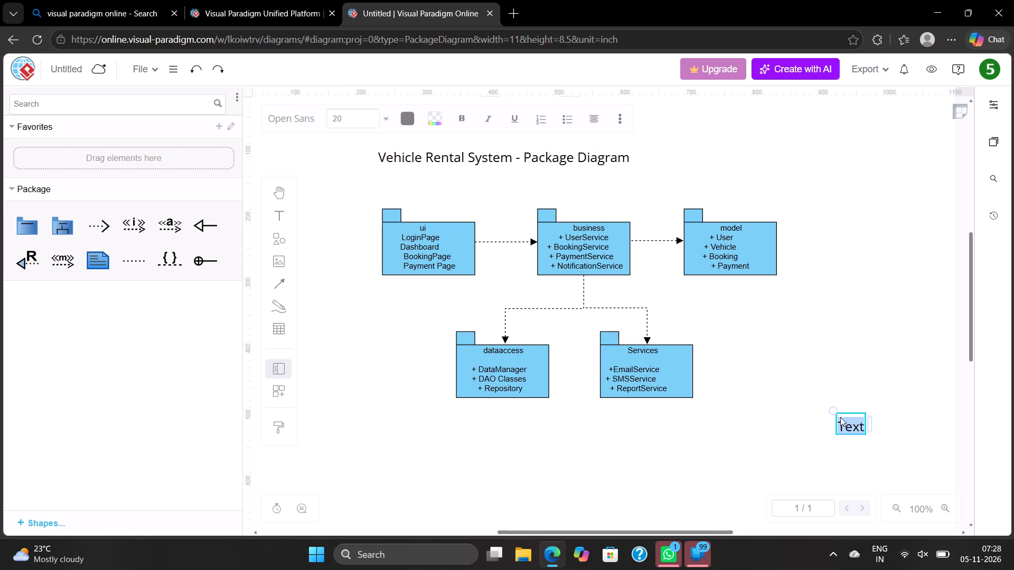
{"action": "key", "text": "BackSpace"}
{"action": "key", "text": "3"}
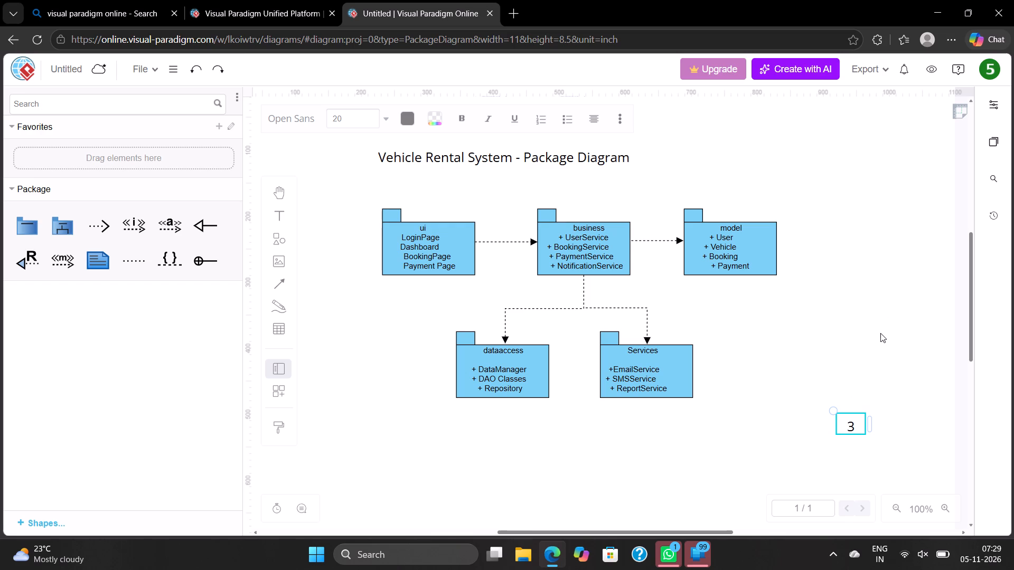
{"action": "left_click", "coordinate": [880, 333]}
Recolour the top-row packages with preset styles: model pink, business light orange and ui light blue.
{"action": "left_click", "coordinate": [767, 236]}
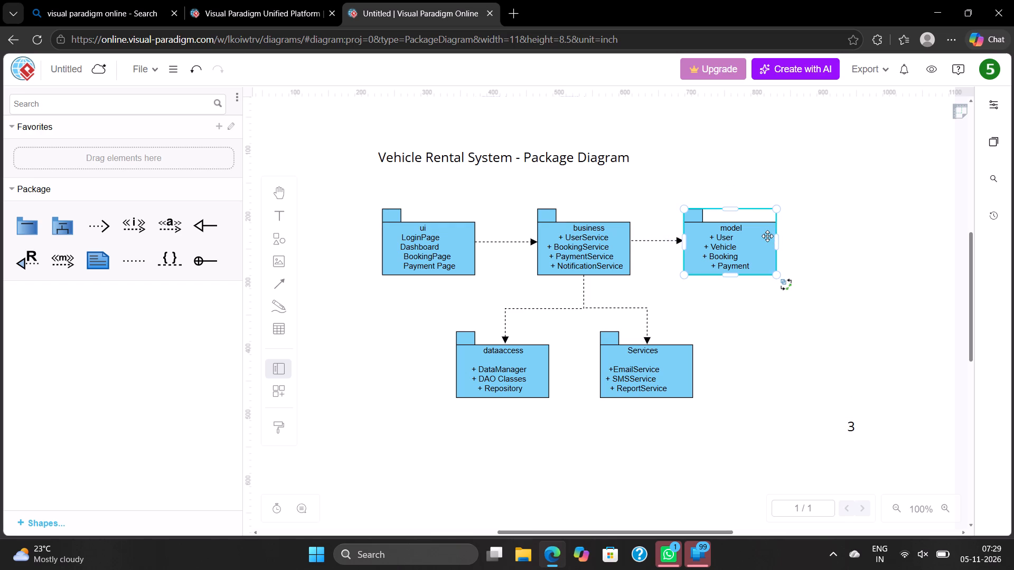
{"action": "left_click", "coordinate": [994, 104]}
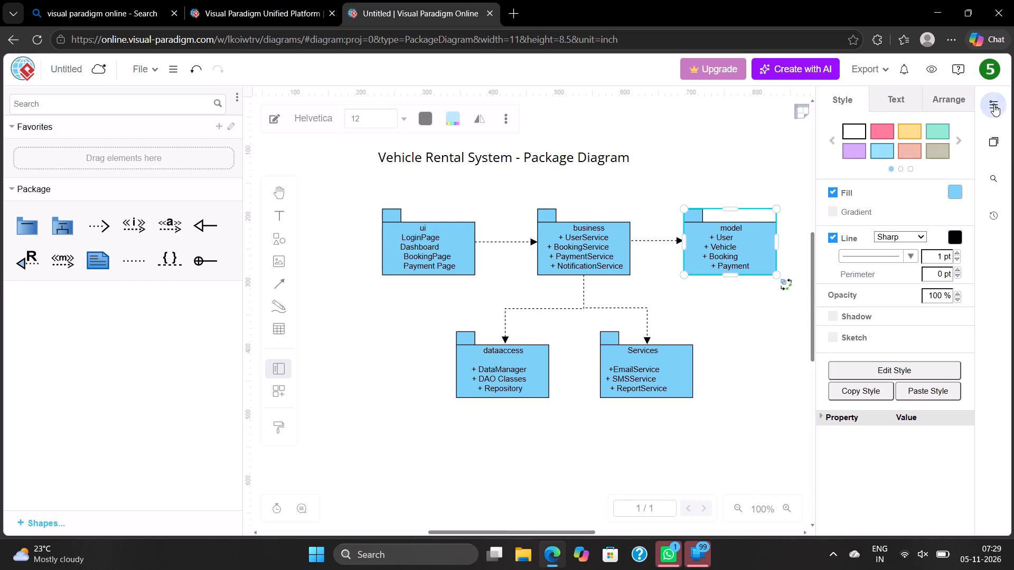
{"action": "left_click", "coordinate": [881, 135]}
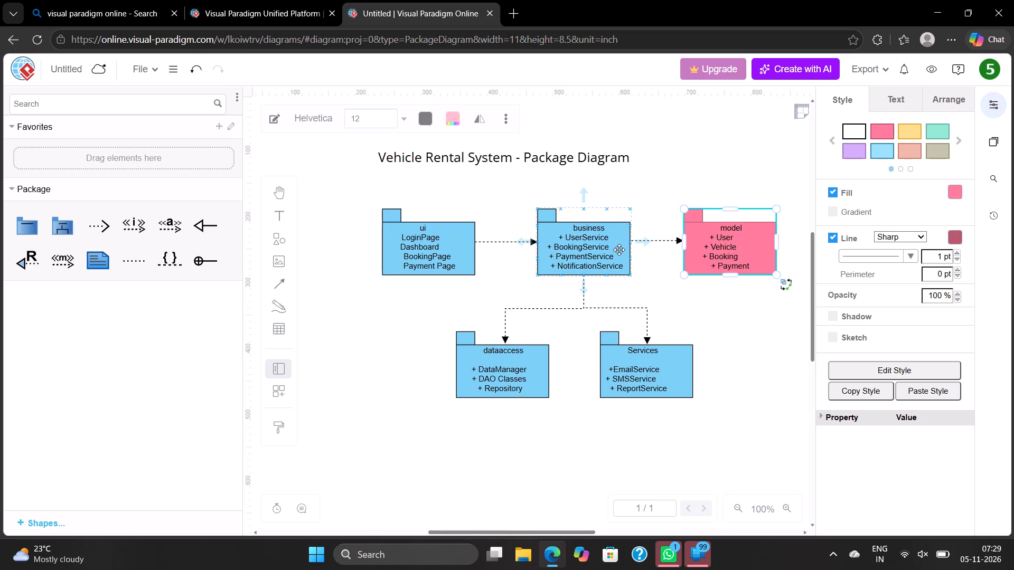
{"action": "left_click", "coordinate": [606, 254]}
{"action": "left_click", "coordinate": [908, 128]}
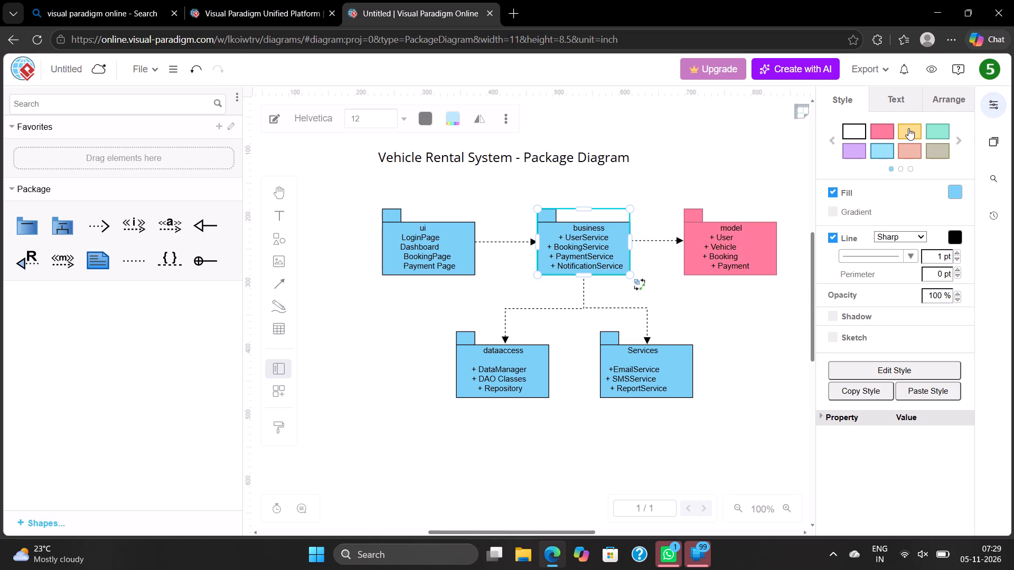
{"action": "left_click", "coordinate": [437, 255]}
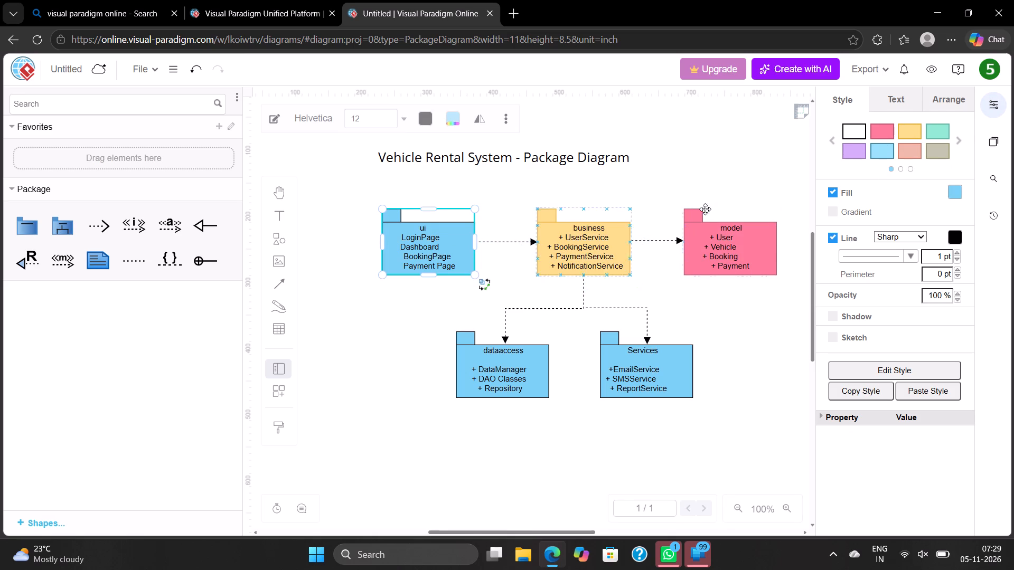
{"action": "left_click", "coordinate": [879, 148]}
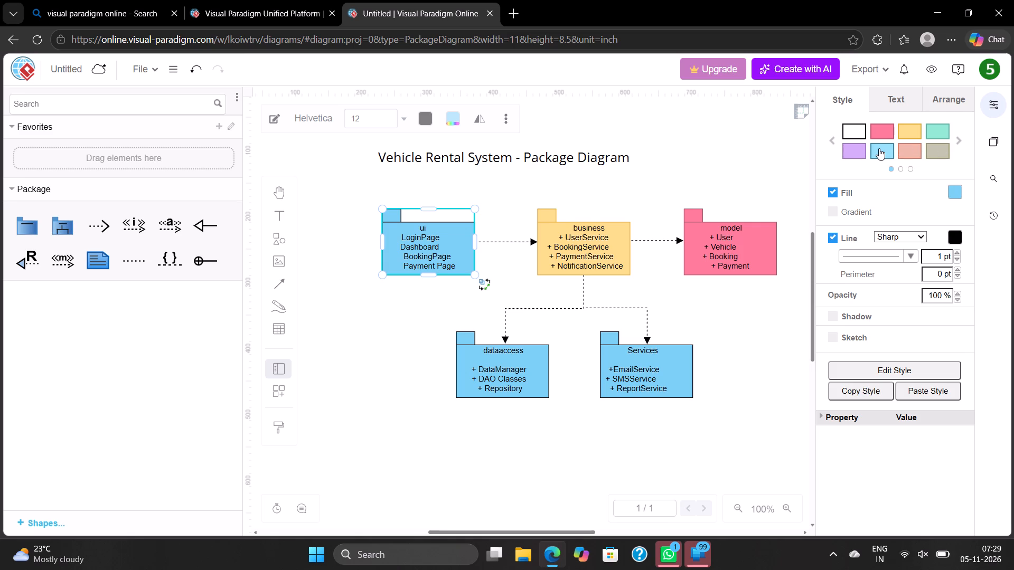
Recolour the bottom-row packages with preset styles, making Services yellow and dataaccess purple.
{"action": "left_click", "coordinate": [660, 363]}
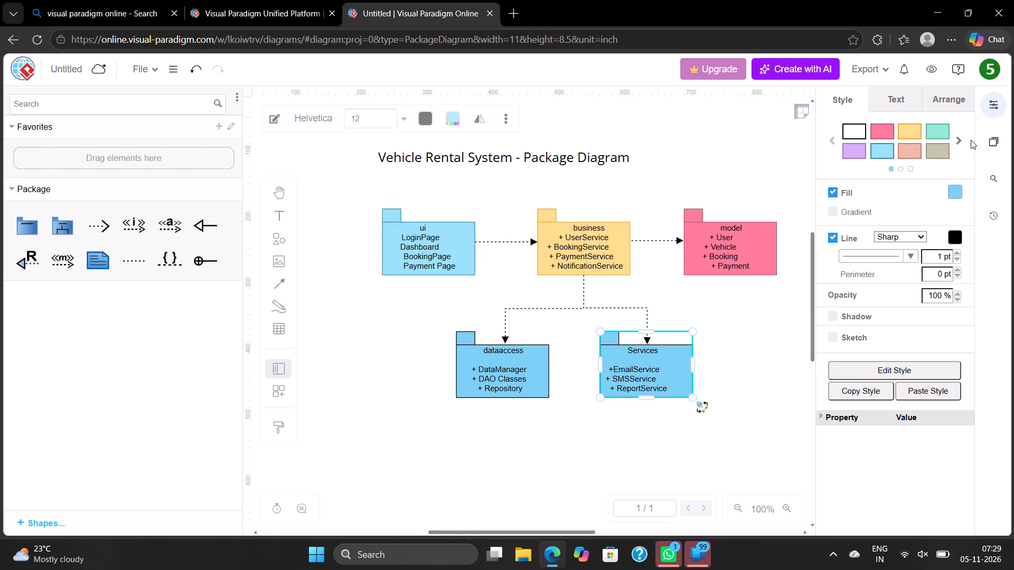
{"action": "left_click", "coordinate": [956, 140]}
{"action": "left_click", "coordinate": [956, 140]}
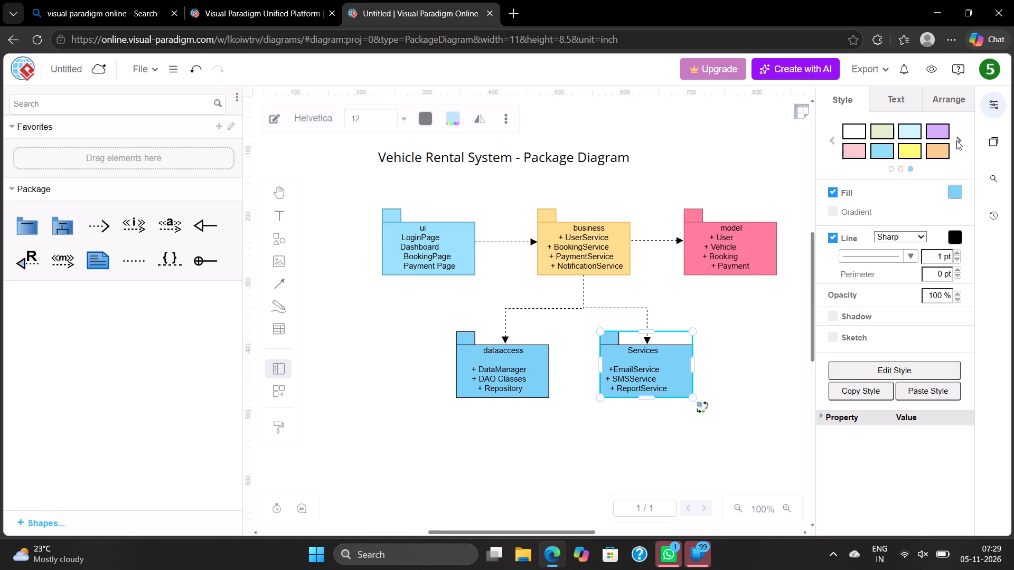
{"action": "left_click", "coordinate": [906, 153]}
{"action": "left_click", "coordinate": [466, 377]}
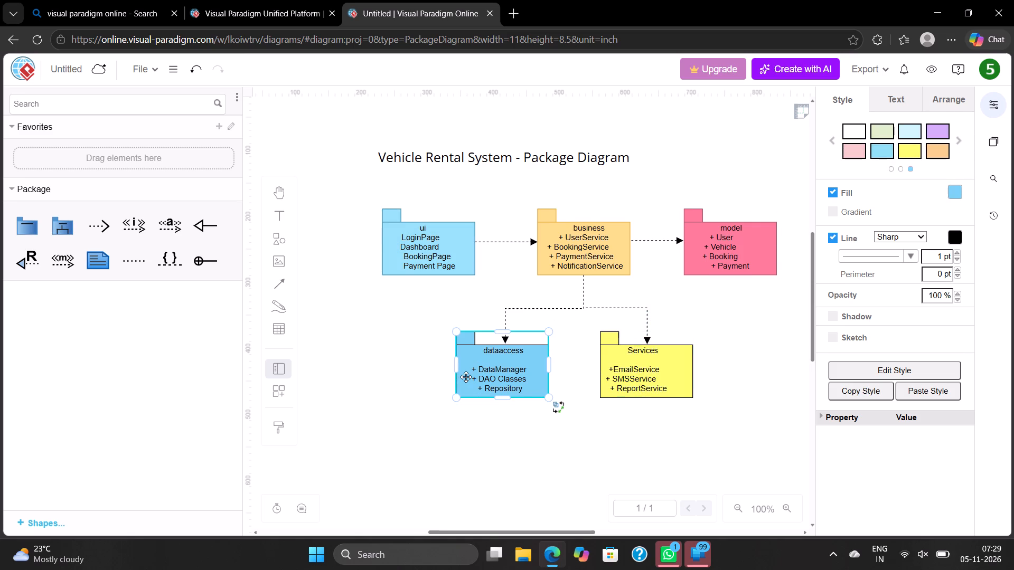
{"action": "left_click", "coordinate": [937, 122]}
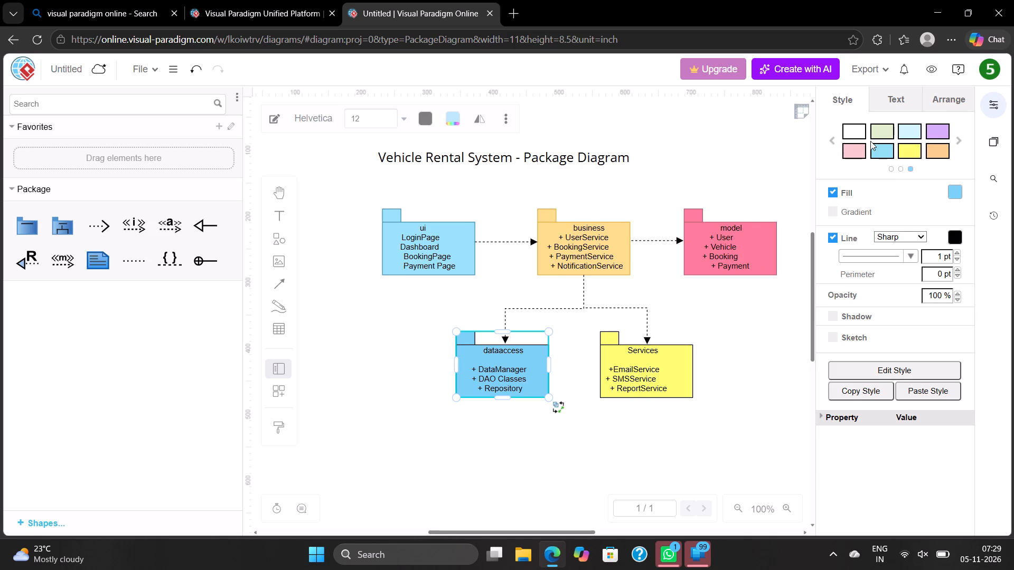
{"action": "left_click", "coordinate": [936, 137]}
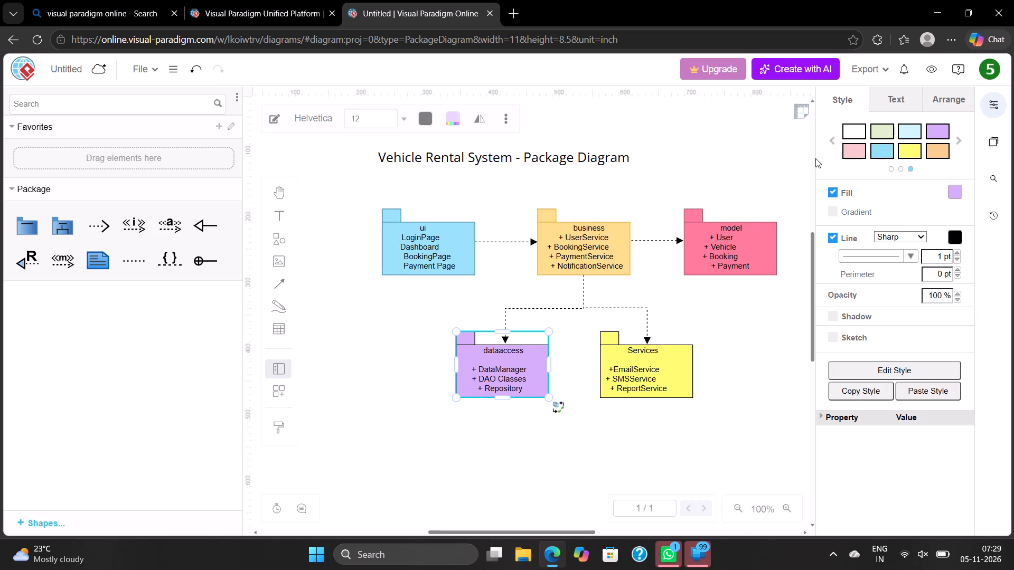
{"action": "left_click", "coordinate": [994, 100]}
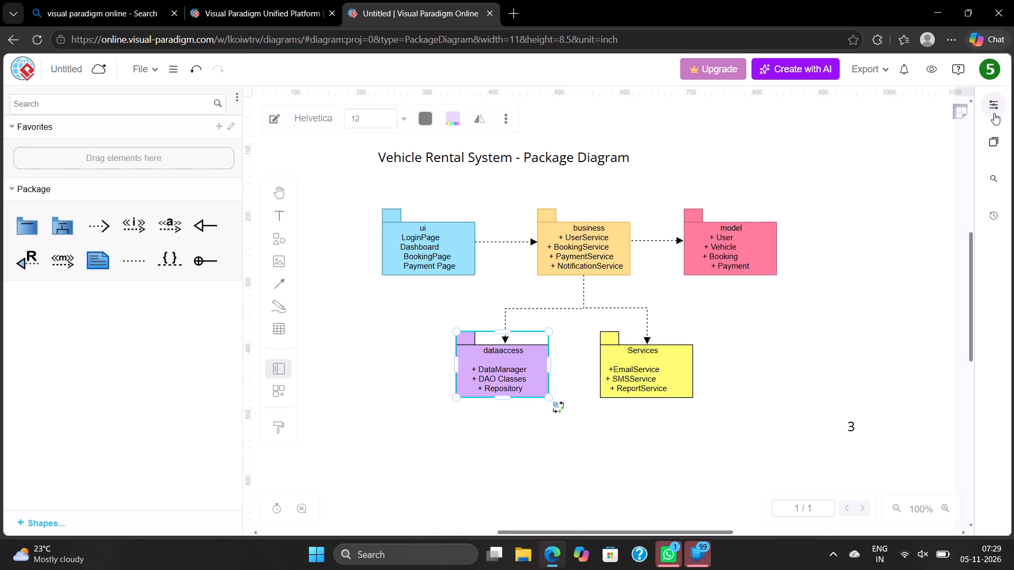
Export the diagram as a PNG image with a border width of 50 and the size set to Diagram.
{"action": "left_click", "coordinate": [883, 67]}
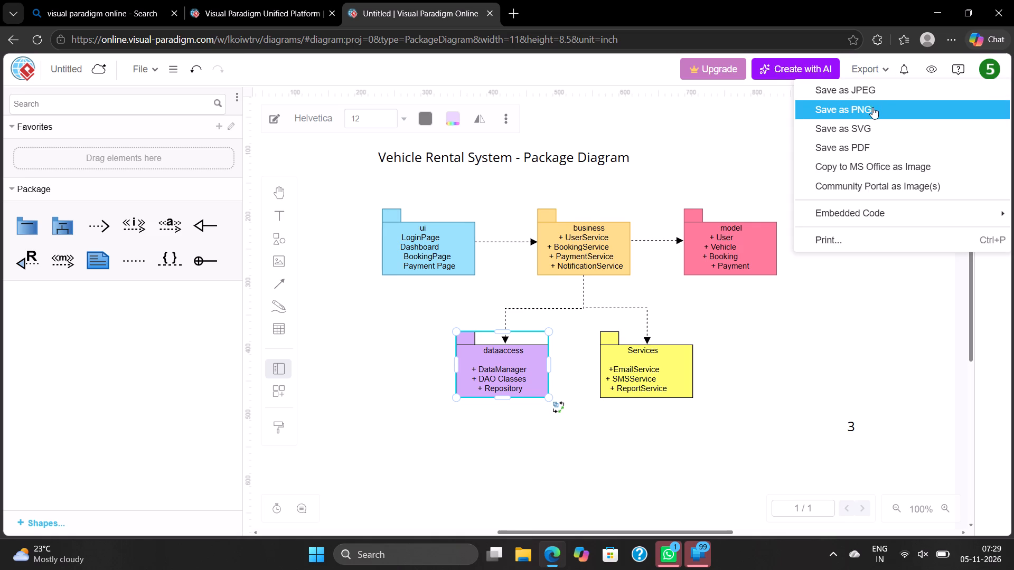
{"action": "left_click", "coordinate": [870, 109]}
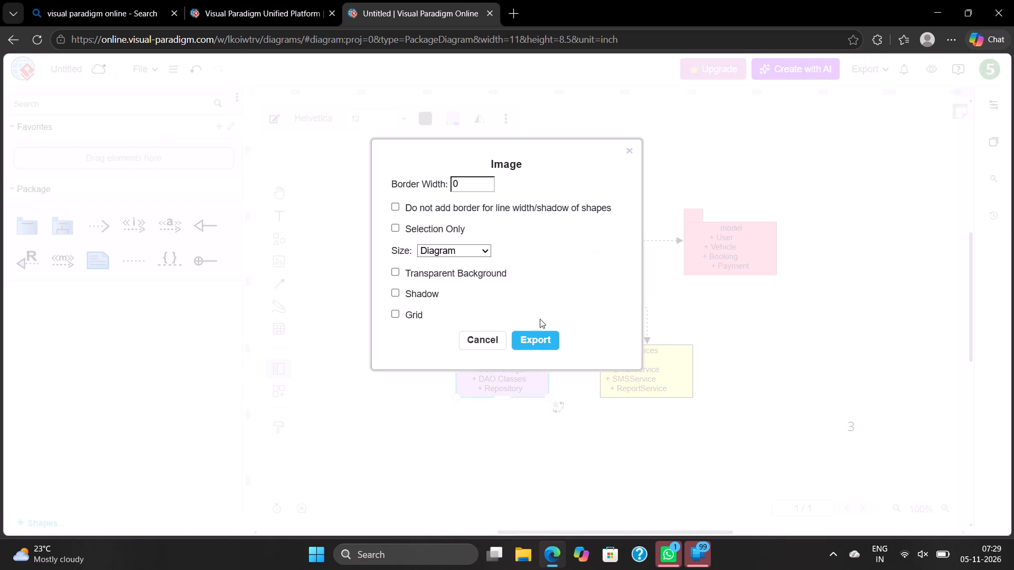
{"action": "left_click", "coordinate": [469, 180]}
{"action": "key", "text": "BackSpace"}
{"action": "type", "text": "50"}
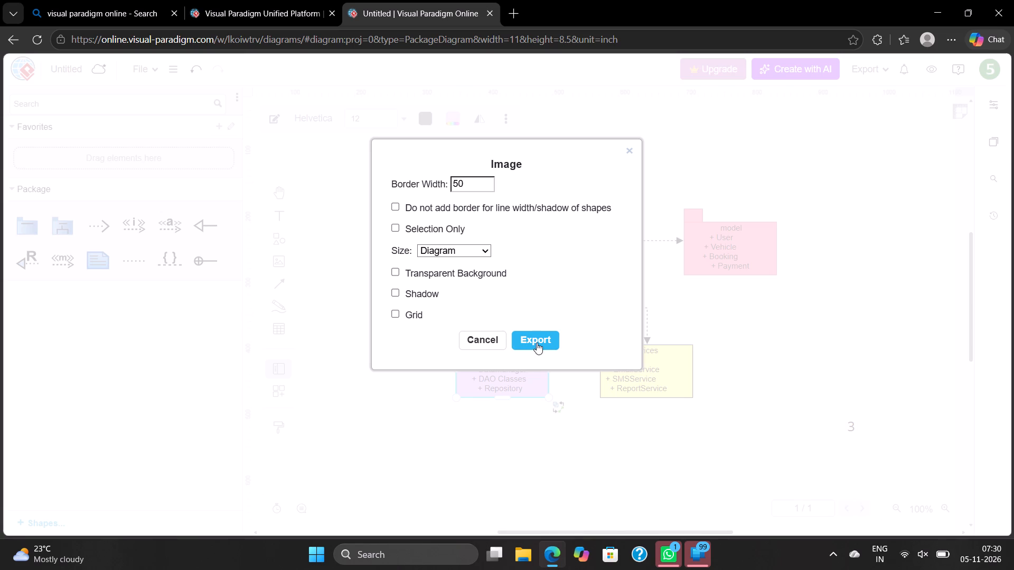
{"action": "left_click", "coordinate": [537, 343]}
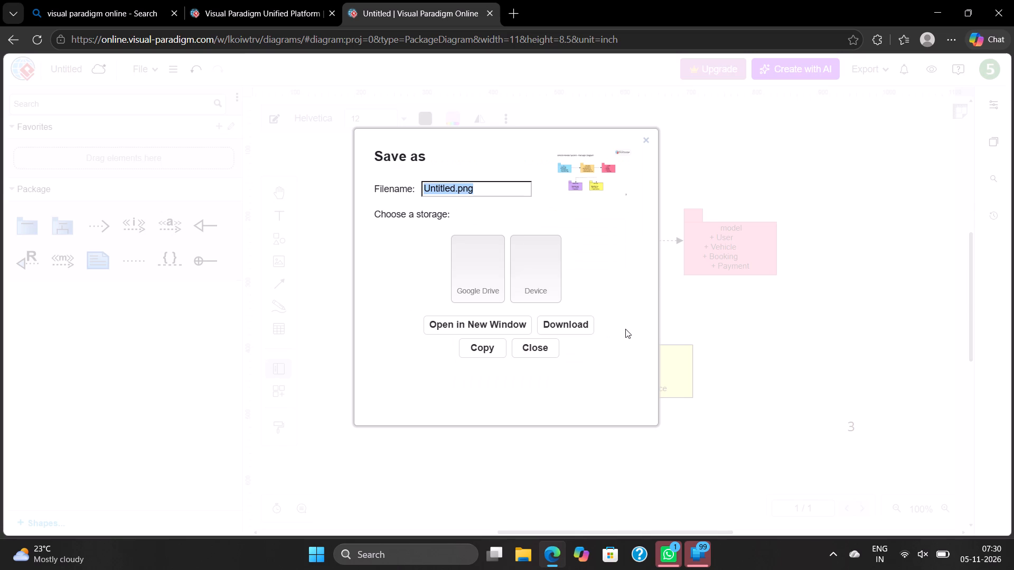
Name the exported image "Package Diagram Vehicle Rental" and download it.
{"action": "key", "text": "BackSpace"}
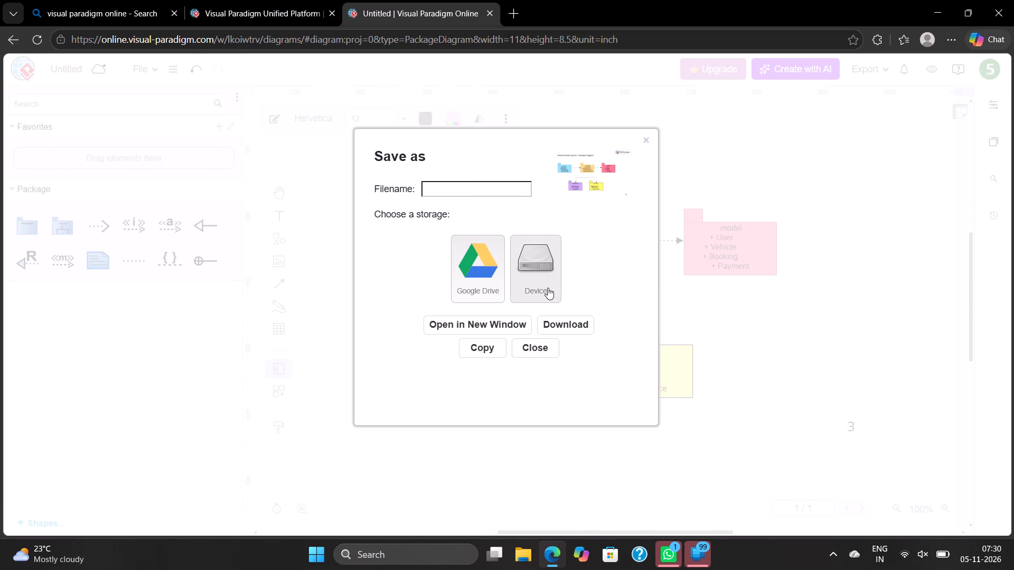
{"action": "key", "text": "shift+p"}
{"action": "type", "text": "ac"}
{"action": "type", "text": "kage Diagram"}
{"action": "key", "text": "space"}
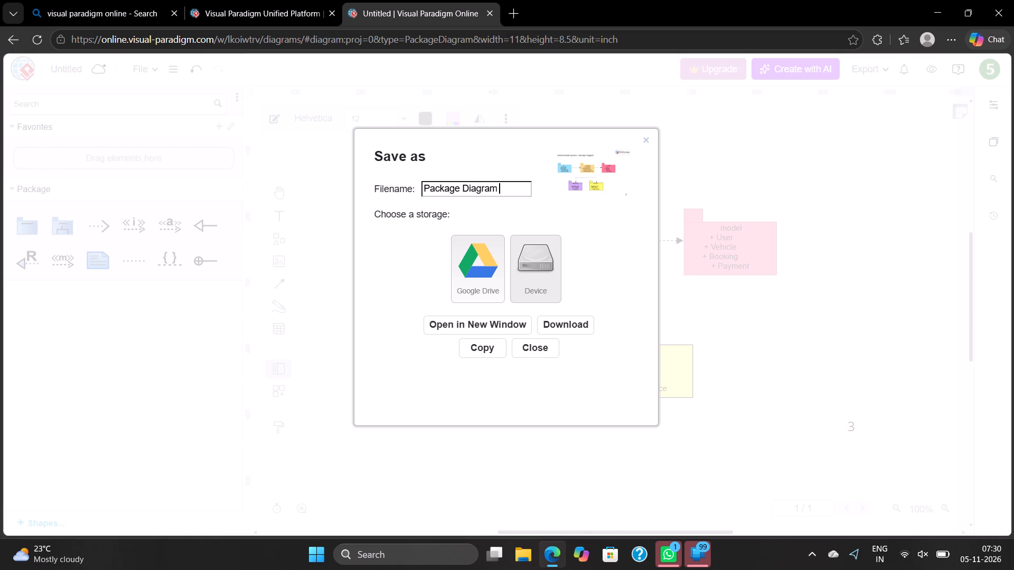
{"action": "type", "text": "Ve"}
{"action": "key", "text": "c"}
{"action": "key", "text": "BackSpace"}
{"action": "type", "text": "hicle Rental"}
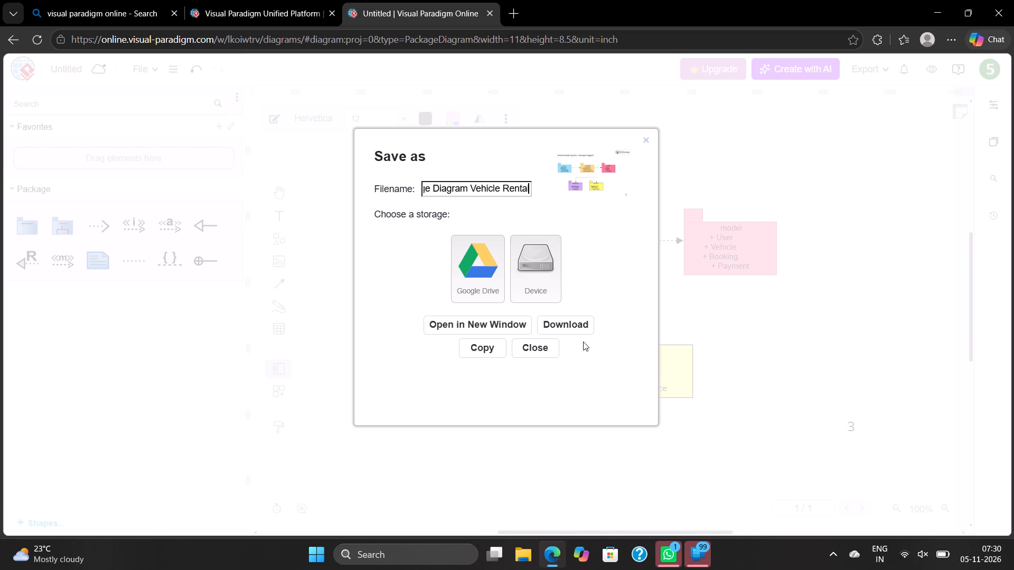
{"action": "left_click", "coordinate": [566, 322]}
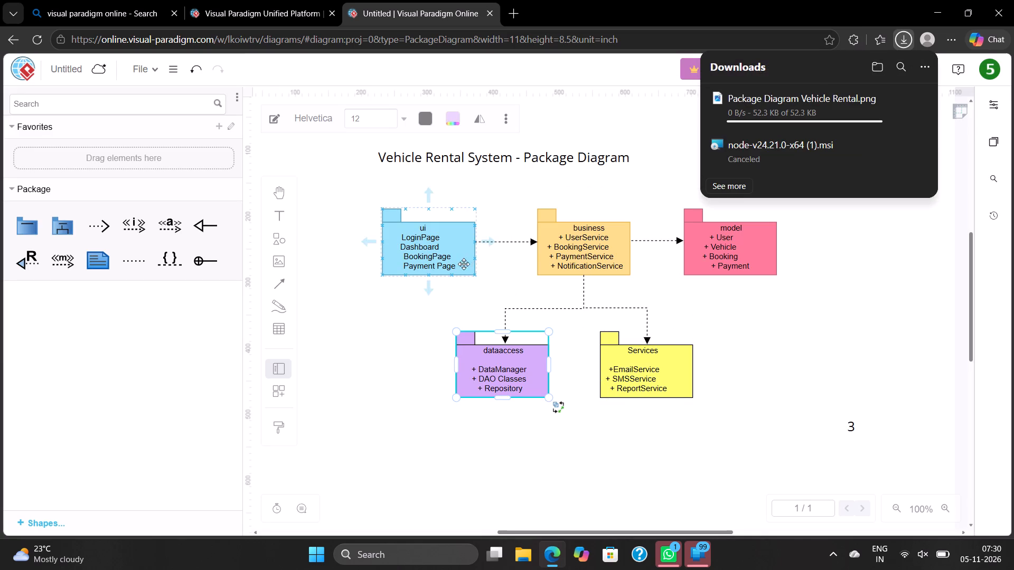
Open the downloaded package diagram image in Photos to check it, and close the viewer.
{"action": "left_click", "coordinate": [749, 110]}
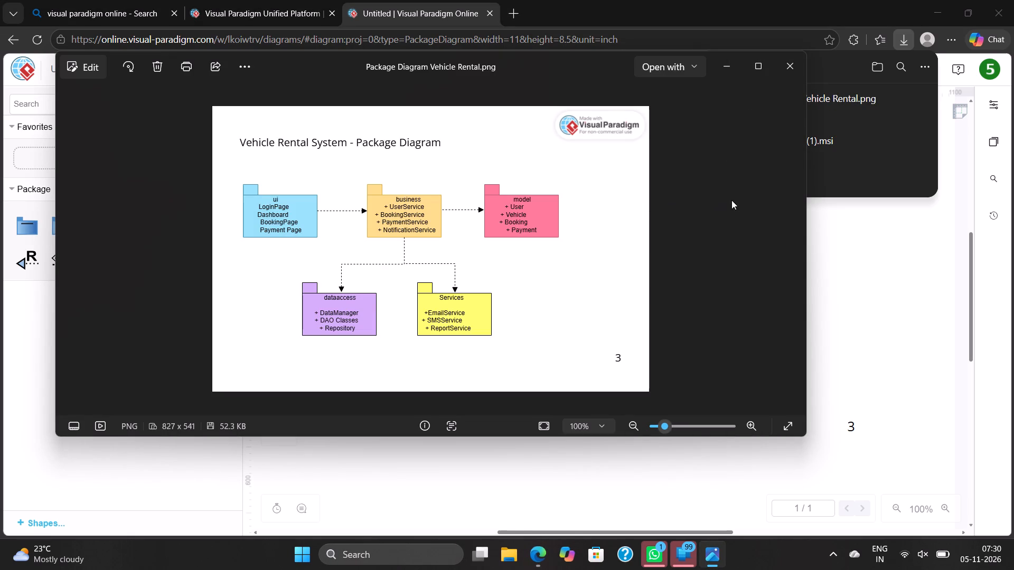
{"action": "left_click", "coordinate": [800, 66]}
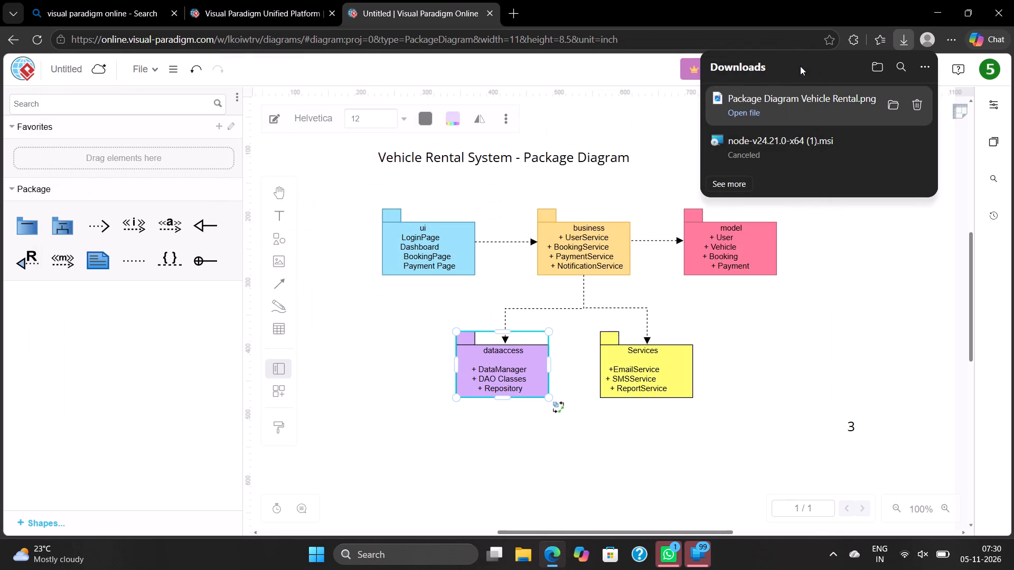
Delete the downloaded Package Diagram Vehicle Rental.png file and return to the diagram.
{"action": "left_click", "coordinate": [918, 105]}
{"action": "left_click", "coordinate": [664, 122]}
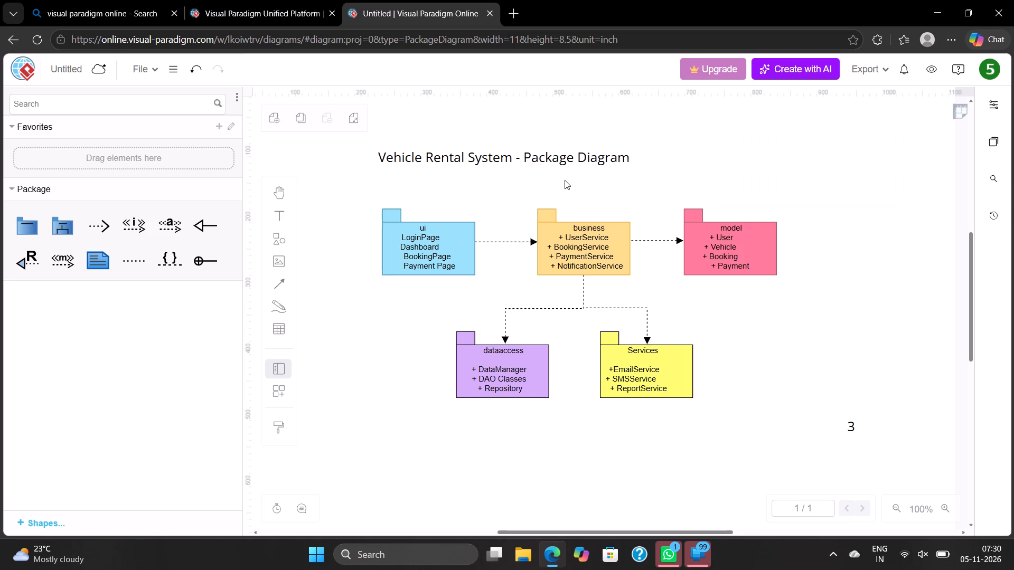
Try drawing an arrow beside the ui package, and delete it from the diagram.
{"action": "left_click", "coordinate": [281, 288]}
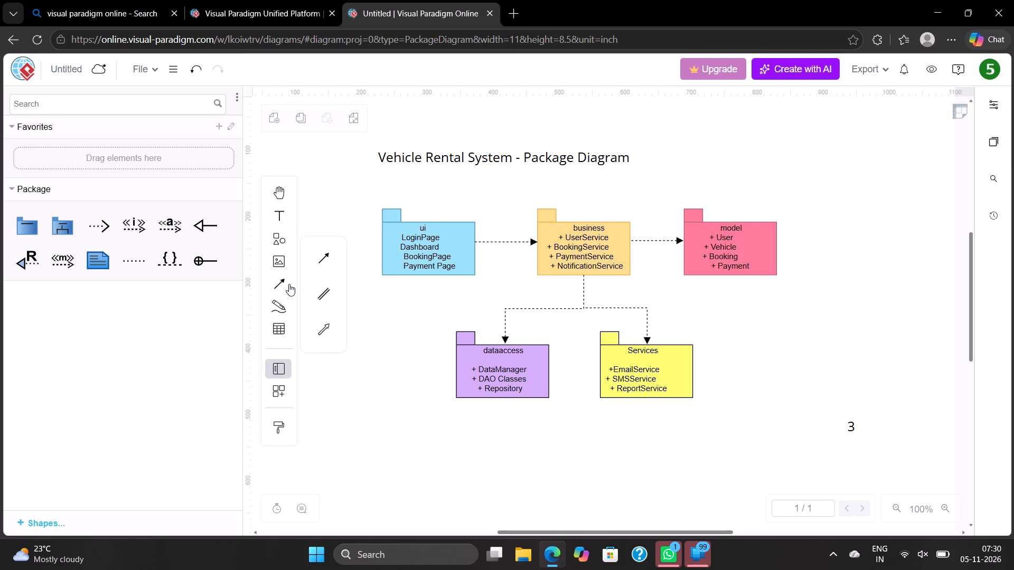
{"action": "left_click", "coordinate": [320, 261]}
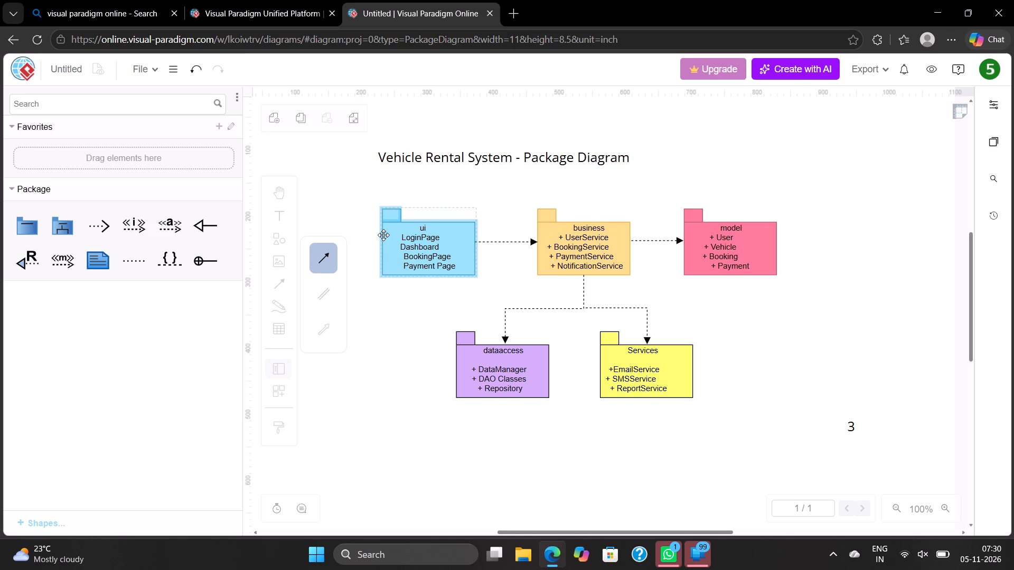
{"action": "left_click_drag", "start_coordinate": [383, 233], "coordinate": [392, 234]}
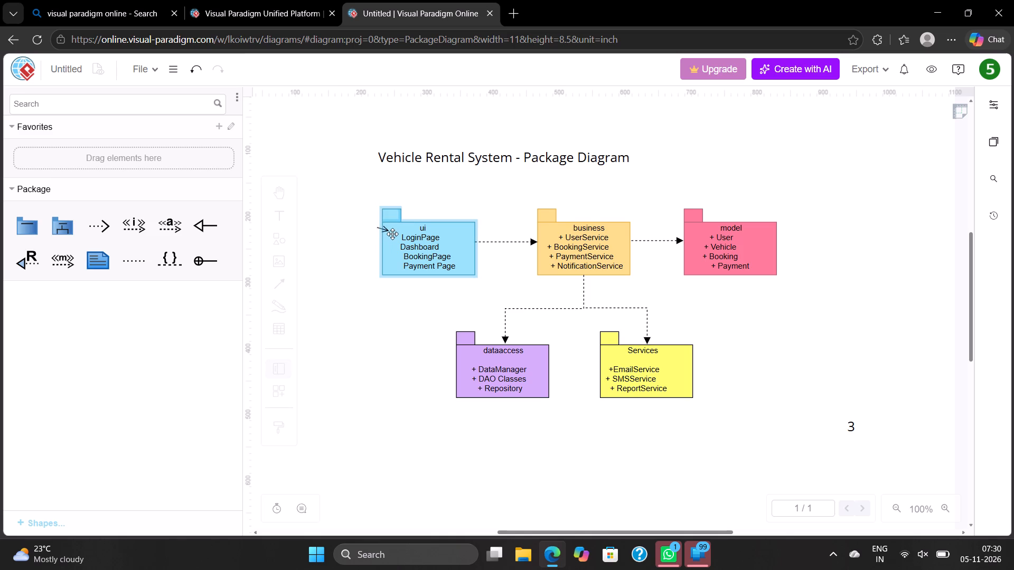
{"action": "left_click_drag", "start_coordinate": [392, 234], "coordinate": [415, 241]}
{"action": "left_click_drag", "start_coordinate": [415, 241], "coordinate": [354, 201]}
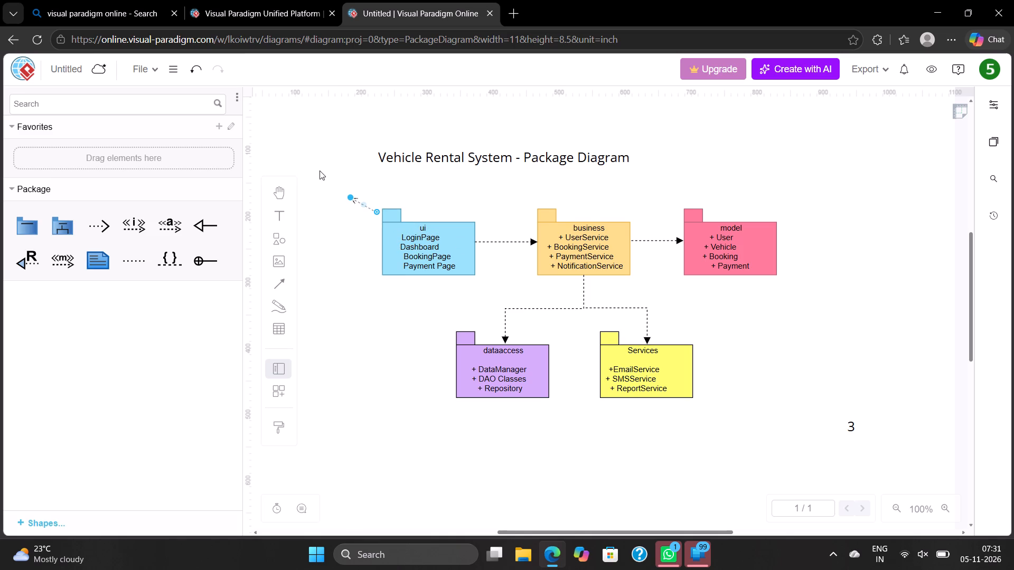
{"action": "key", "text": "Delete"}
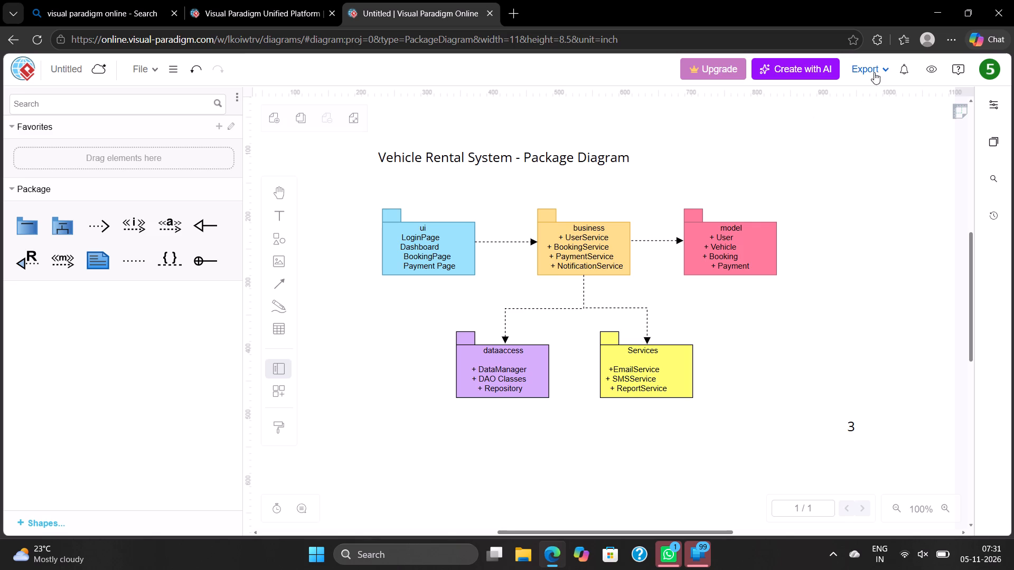
Export the diagram again as a PNG image named "Package Diagram Vehicle Rental" and download it.
{"action": "left_click", "coordinate": [881, 68]}
{"action": "left_click", "coordinate": [844, 117]}
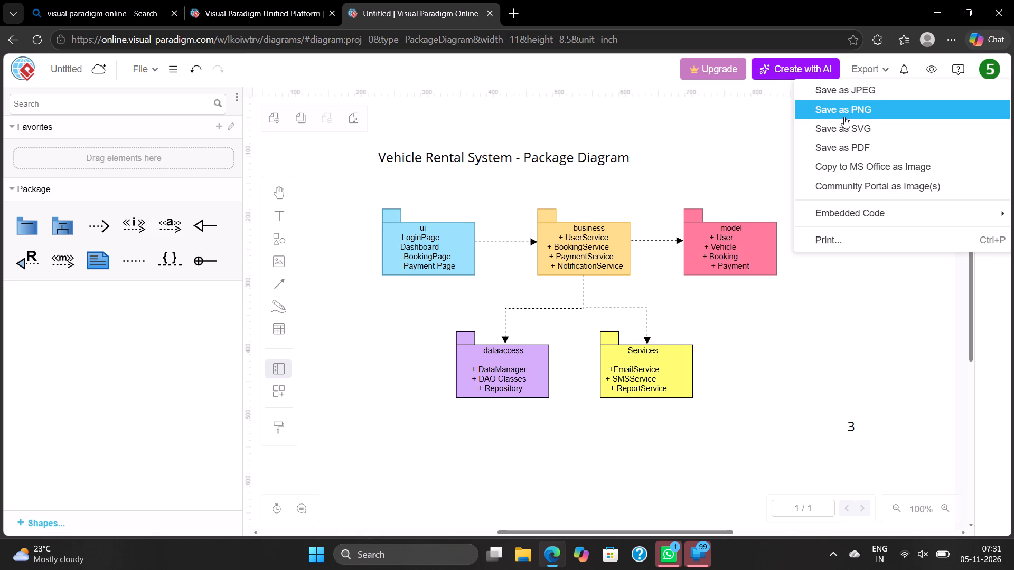
{"action": "left_click", "coordinate": [527, 324]}
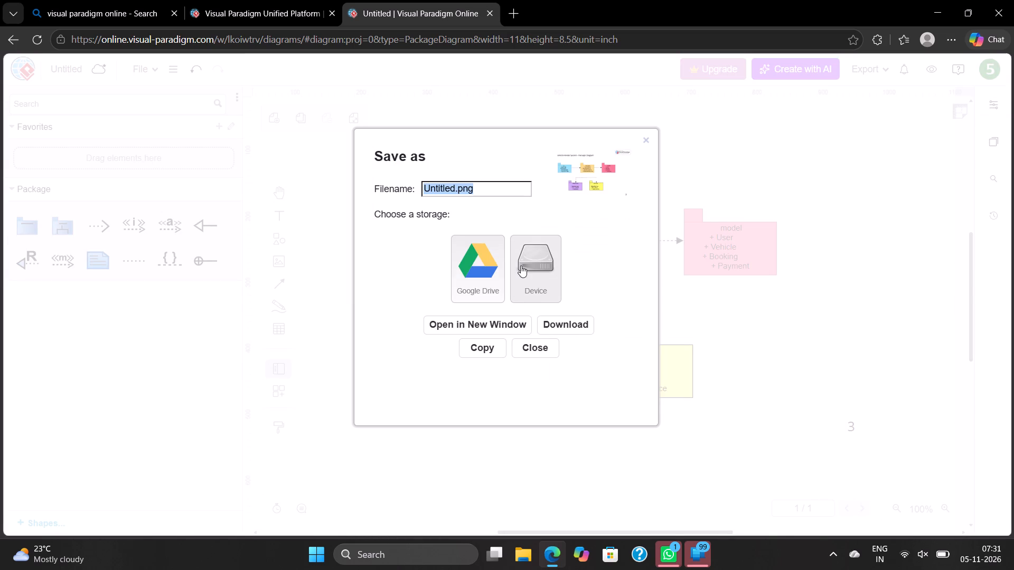
{"action": "key", "text": "BackSpace"}
{"action": "type", "text": "Package"}
{"action": "key", "text": "space"}
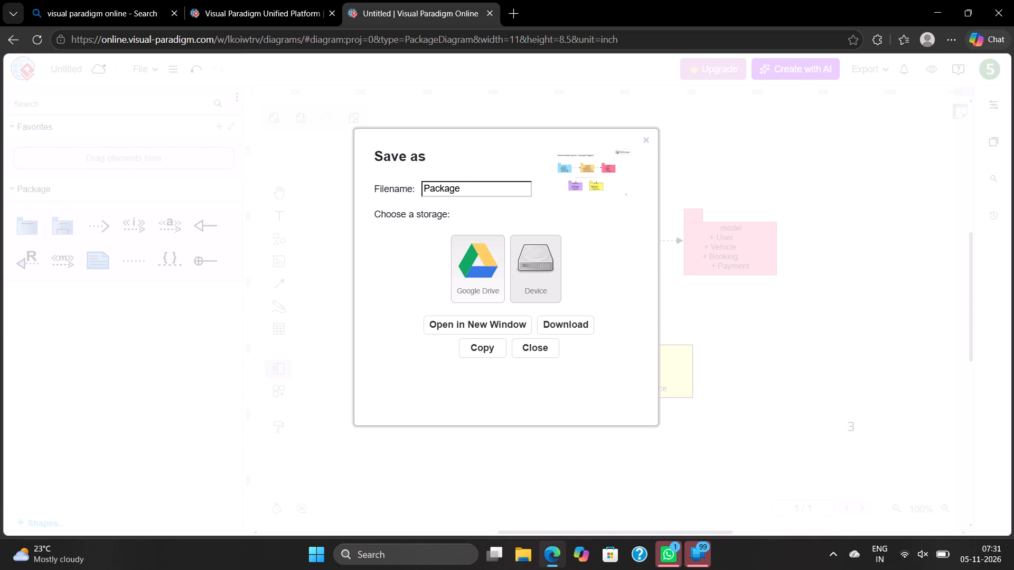
{"action": "type", "text": "Diagram Vehi"}
{"action": "type", "text": "cle Ren"}
{"action": "type", "text": "tal"}
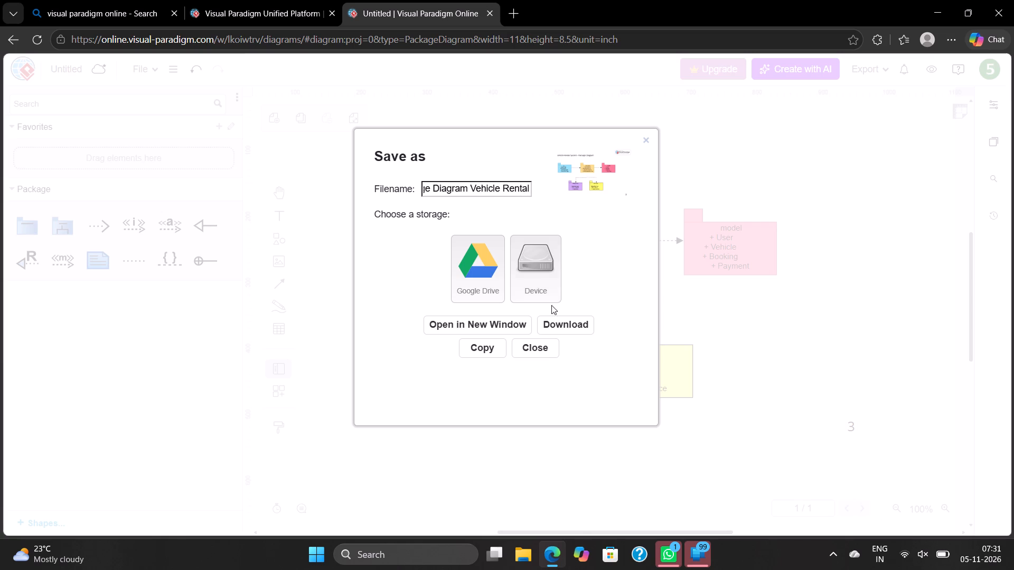
{"action": "left_click", "coordinate": [563, 329]}
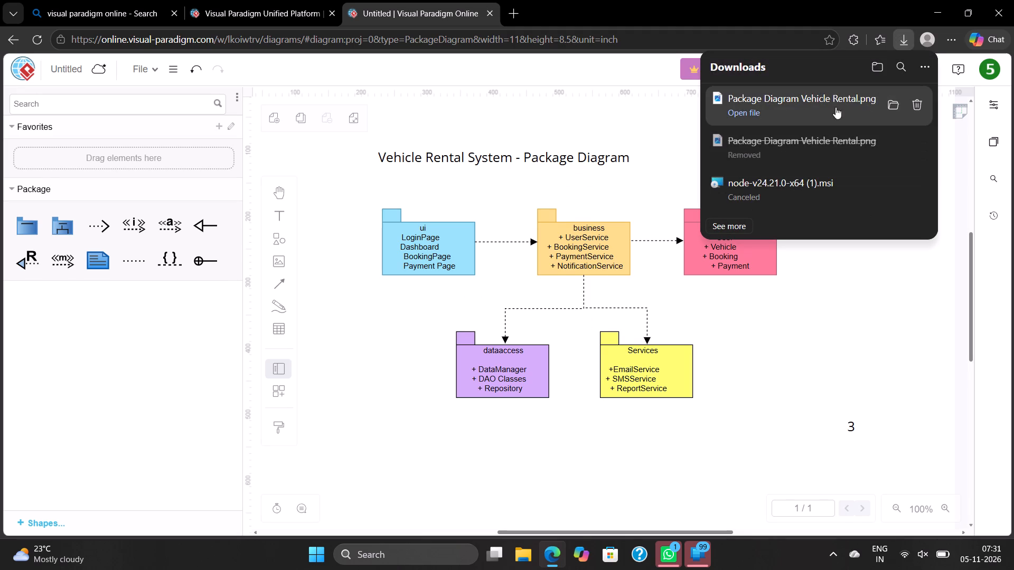
Open the newly downloaded package diagram image in Photos to check it, and close the viewer.
{"action": "left_click", "coordinate": [748, 112]}
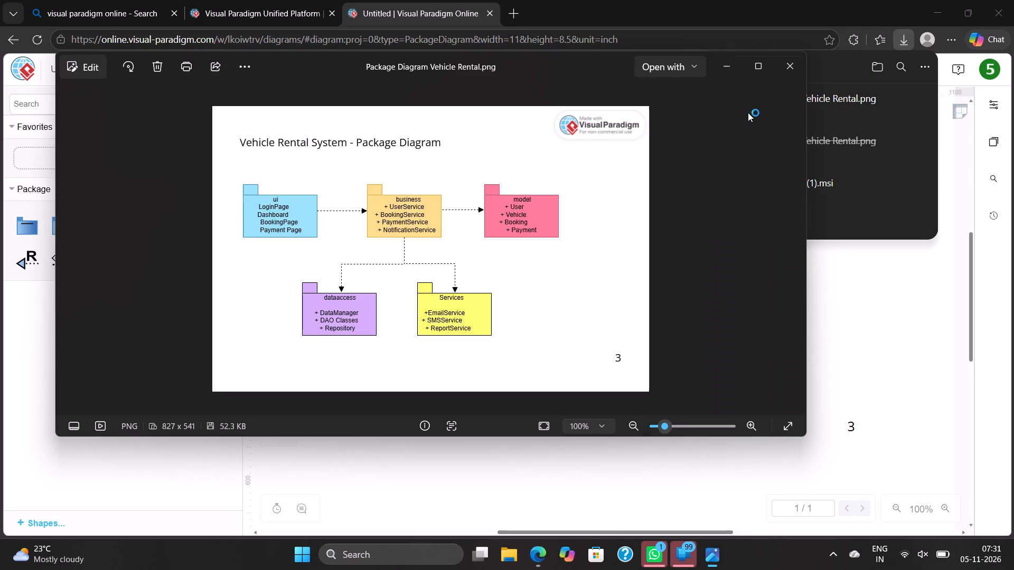
{"action": "left_click", "coordinate": [797, 62]}
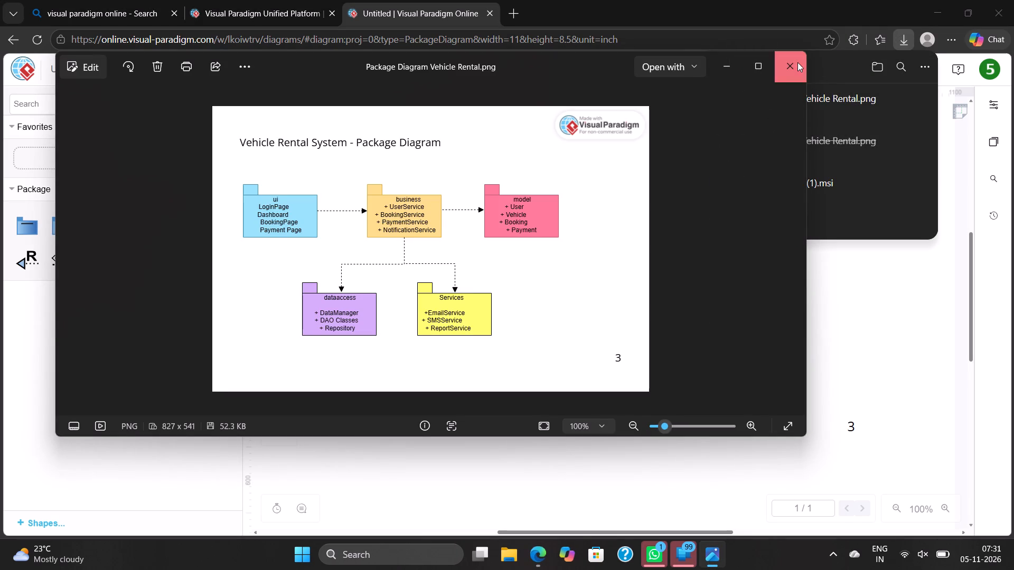
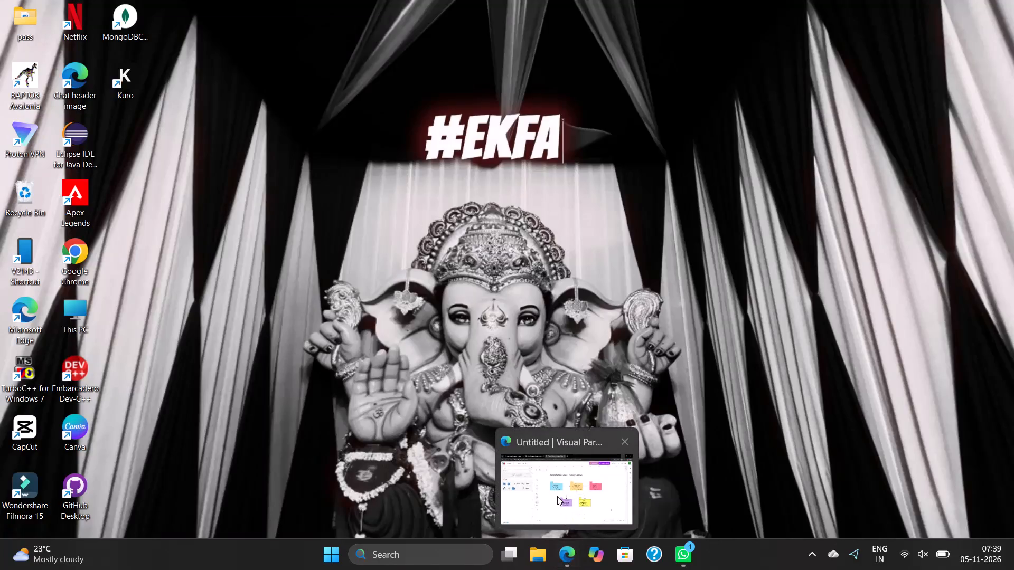
Return to the package diagram in the browser and save it to the workspace's Draft project as "package diagram VRS".
{"action": "left_click", "coordinate": [557, 496]}
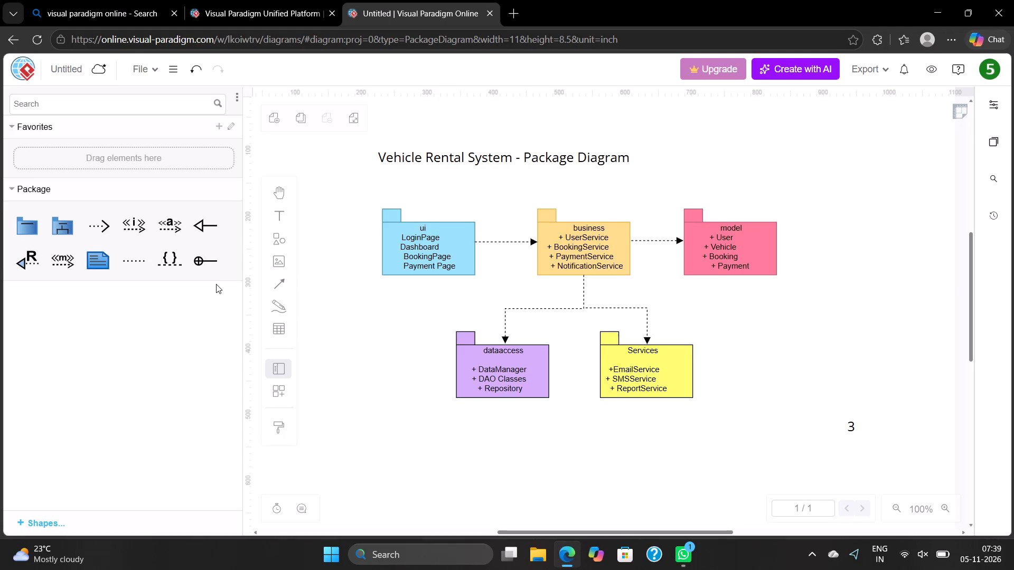
{"action": "key", "text": "ctrl+s"}
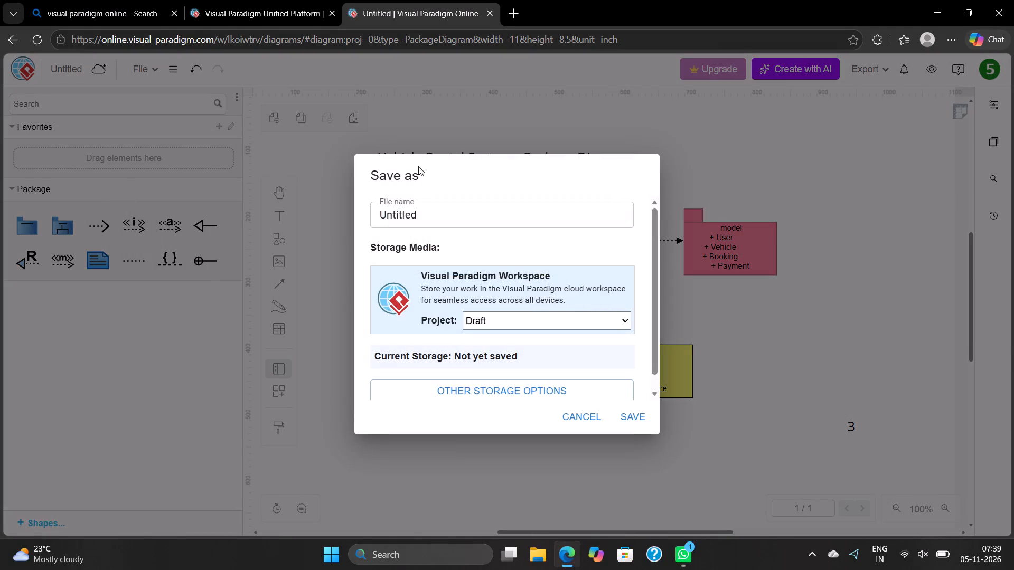
{"action": "left_click", "coordinate": [424, 220]}
{"action": "key", "text": "BackSpace"}
{"action": "key", "text": "BackSpace"}
{"action": "key", "text": "BackSpace"}
{"action": "key", "text": "BackSpace"}
{"action": "key", "text": "BackSpace"}
{"action": "key", "text": "BackSpace"}
{"action": "key", "text": "BackSpace"}
{"action": "key", "text": "BackSpace"}
{"action": "key", "text": "BackSpace"}
{"action": "key", "text": "BackSpace"}
{"action": "key", "text": "BackSpace"}
{"action": "key", "text": "BackSpace"}
{"action": "key", "text": "BackSpace"}
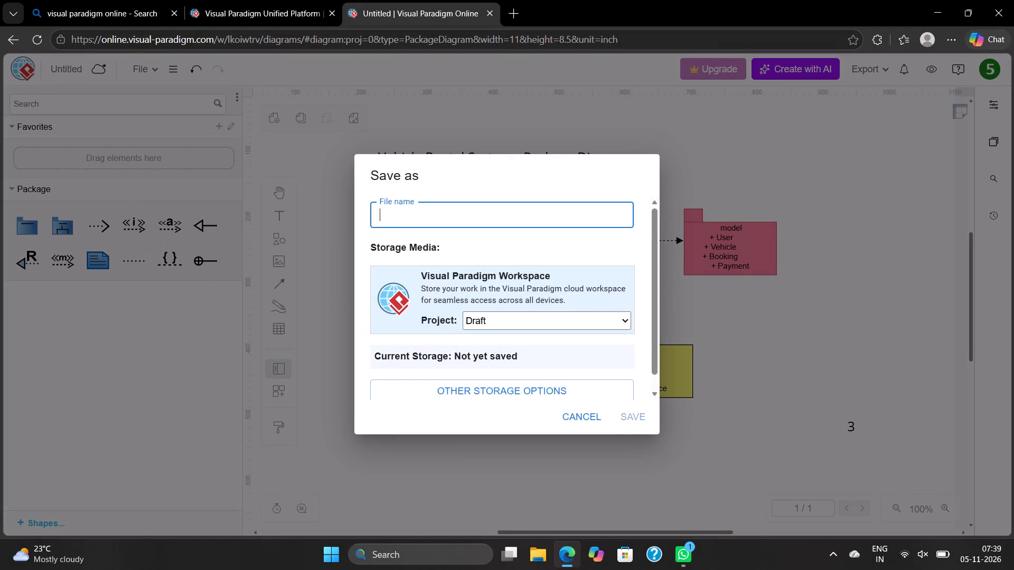
{"action": "type", "text": "package"}
{"action": "key", "text": "space"}
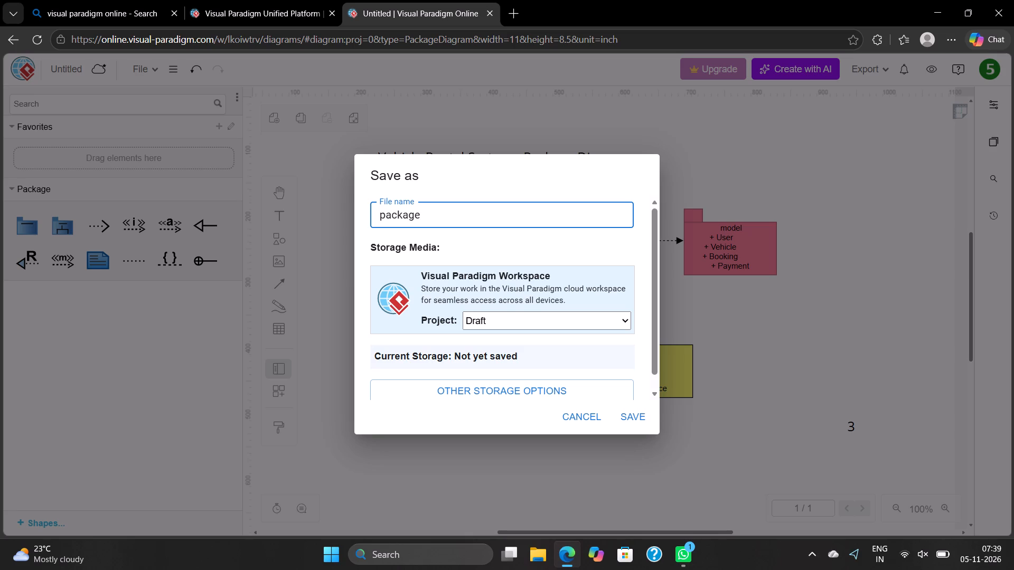
{"action": "type", "text": "di"}
{"action": "type", "text": "agram"}
{"action": "key", "text": "space"}
{"action": "key", "text": "shift+v"}
{"action": "key", "text": "shift+r"}
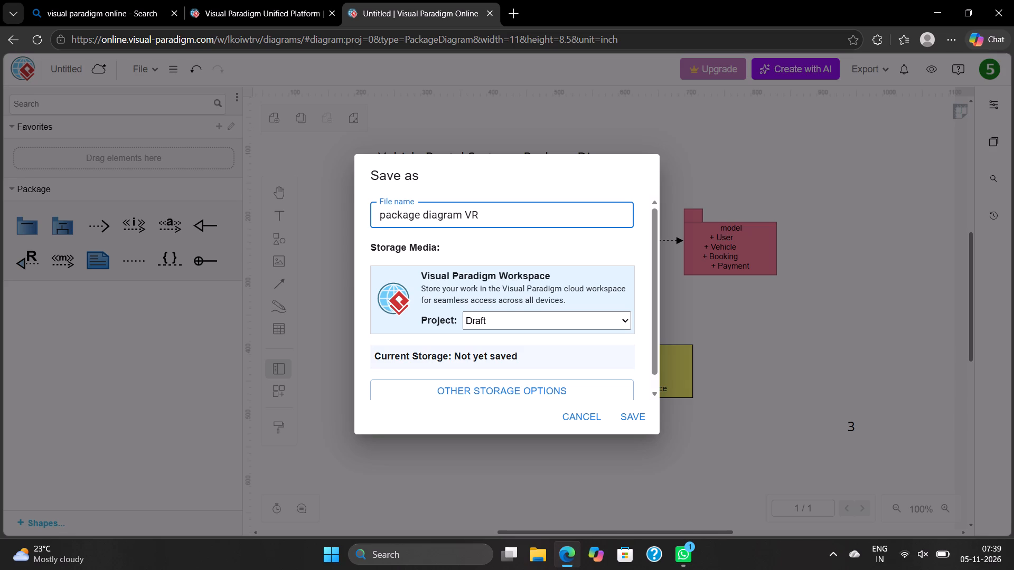
{"action": "key", "text": "shift+s"}
{"action": "left_click", "coordinate": [630, 422]}
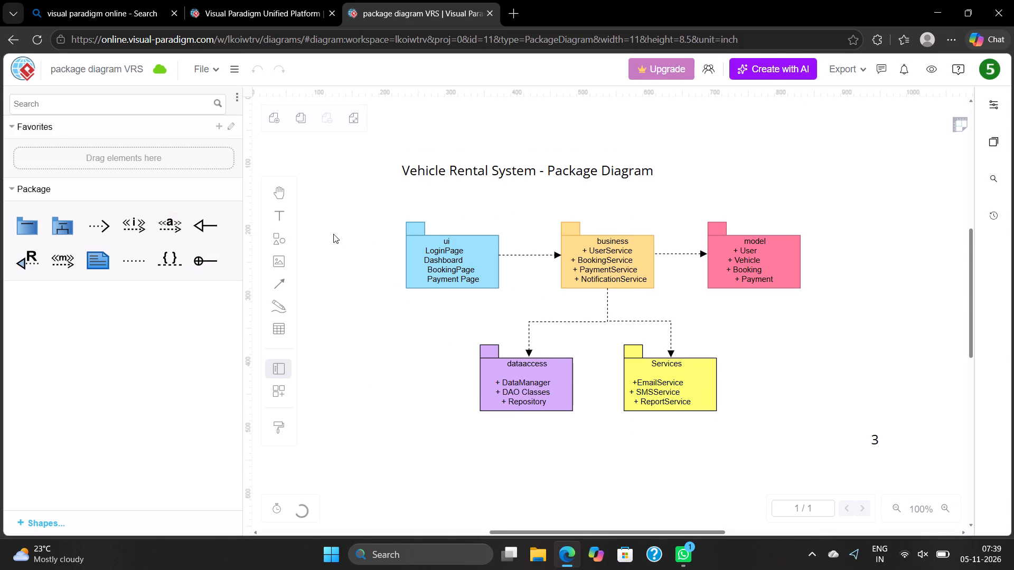
Go back to the Unified Platform page and start a new State Machine Diagram in Web Diagram Studio.
{"action": "left_click", "coordinate": [230, 11]}
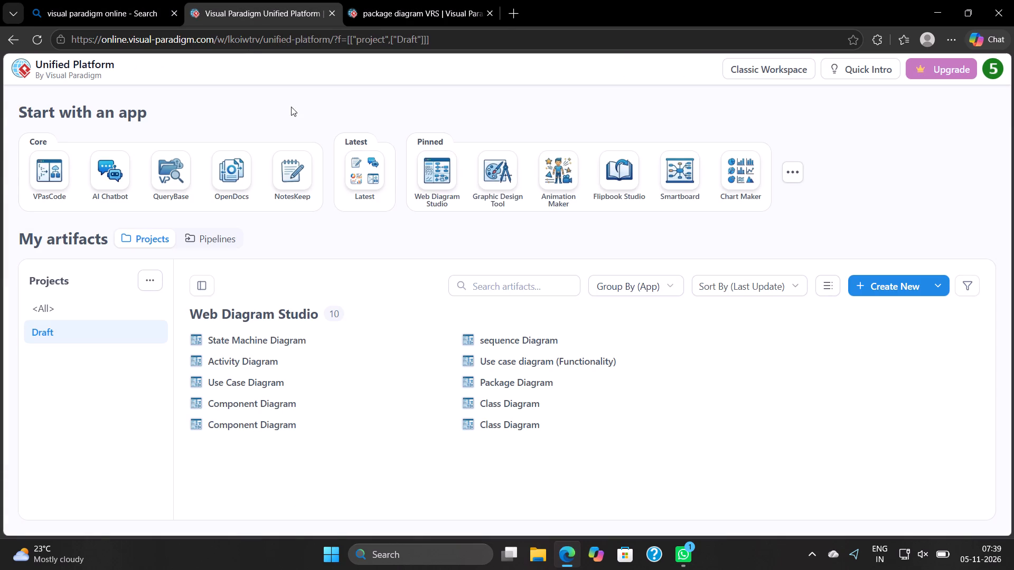
{"action": "left_click", "coordinate": [445, 182]}
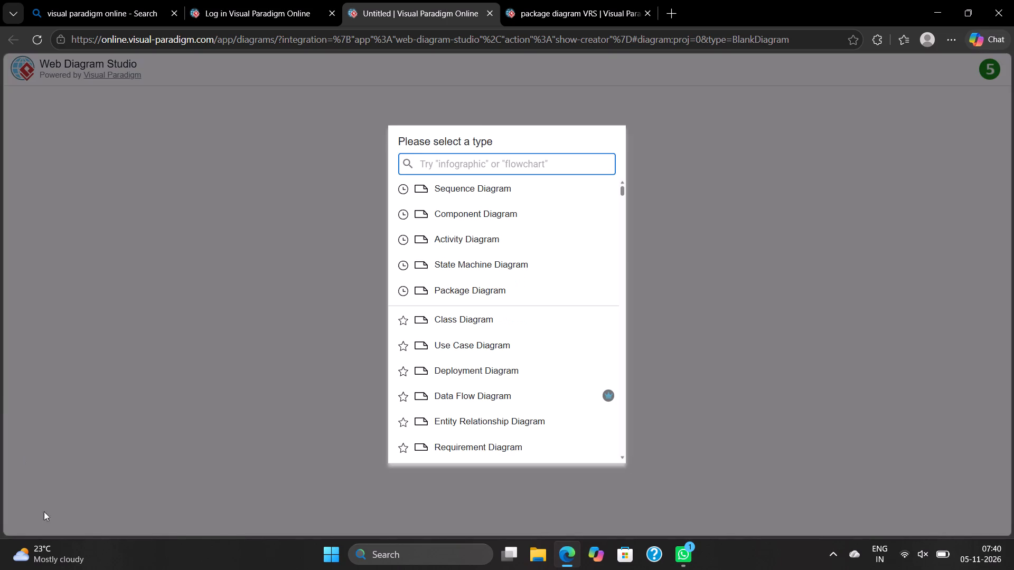
{"action": "left_click", "coordinate": [448, 261]}
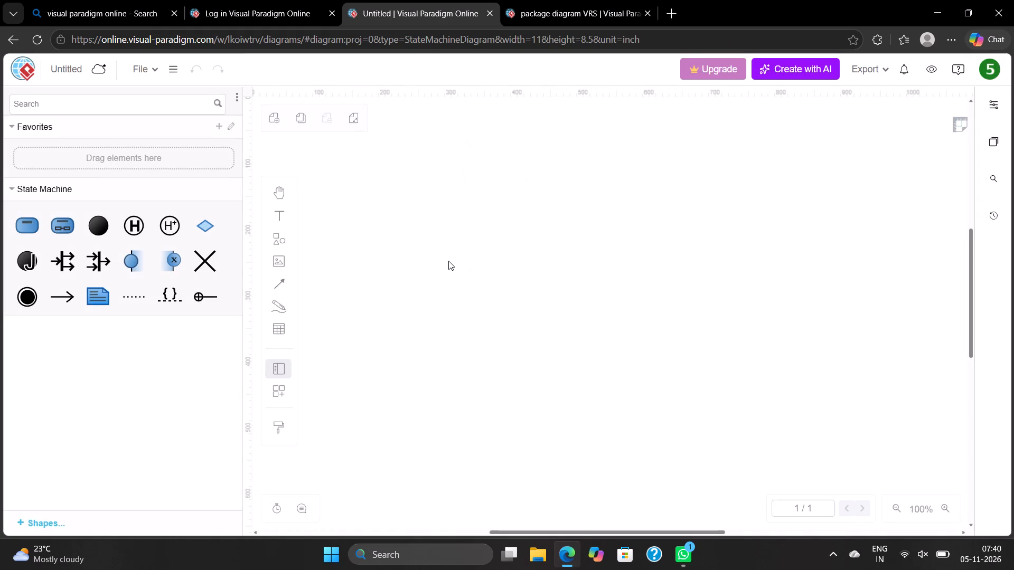
Add an initial pseudo state near the canvas's upper part, at about 316, 110, and enlarge it slightly.
{"action": "left_click", "coordinate": [106, 232]}
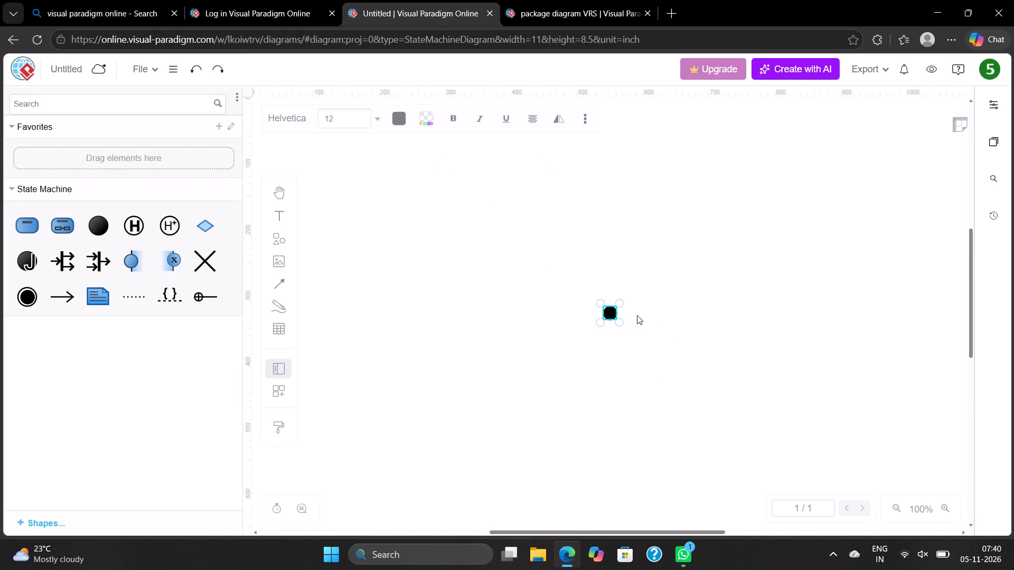
{"action": "left_click_drag", "start_coordinate": [612, 316], "coordinate": [468, 179]}
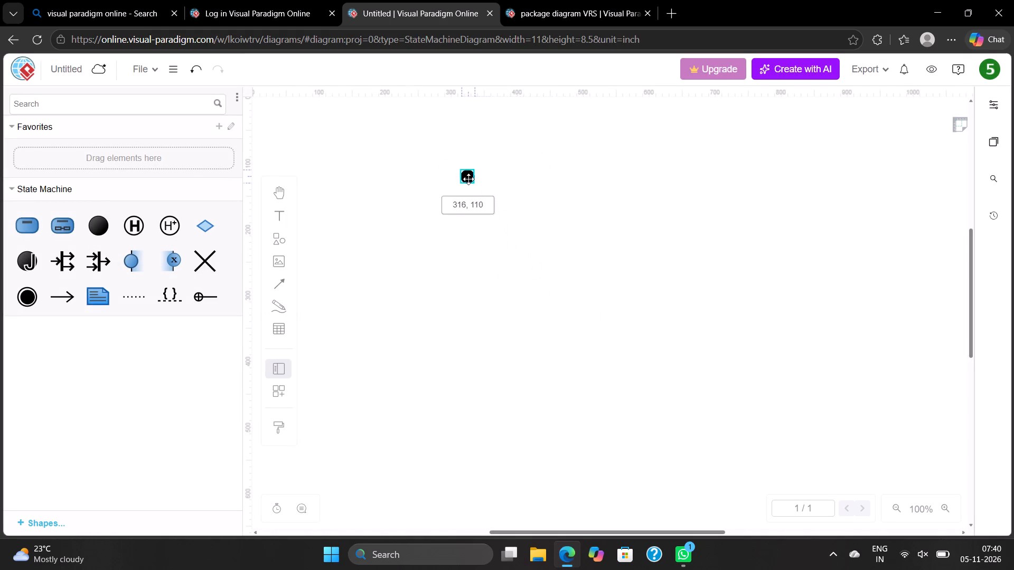
{"action": "left_click_drag", "start_coordinate": [475, 184], "coordinate": [483, 187]}
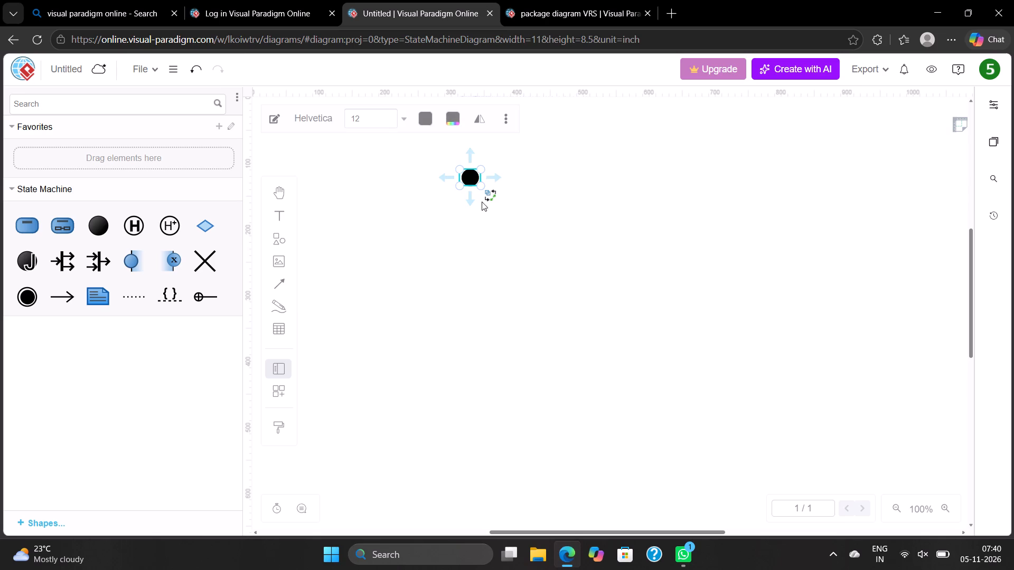
{"action": "left_click", "coordinate": [475, 258]}
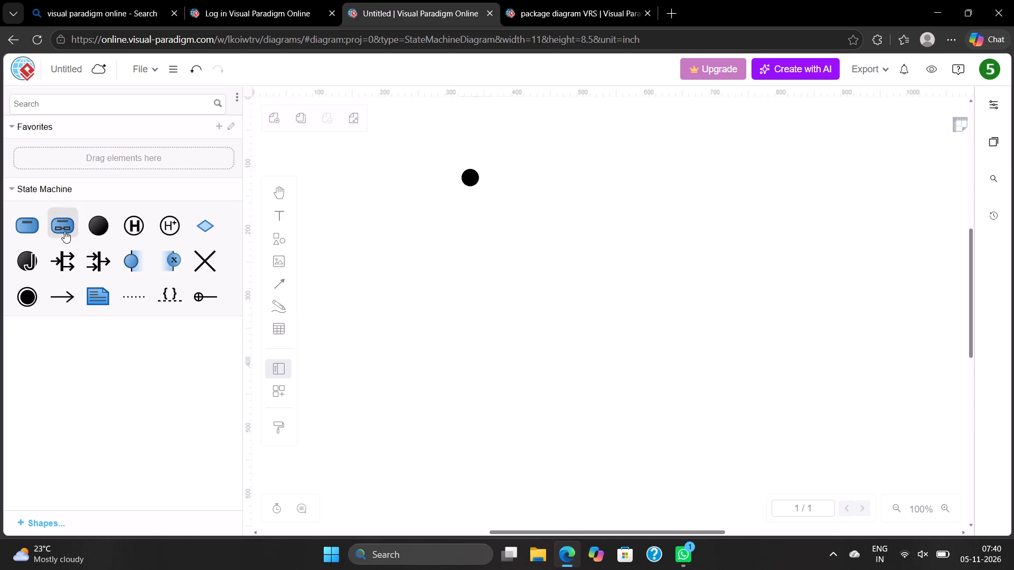
Add a State shape just below the initial pseudo state and resize it wider and flatter.
{"action": "left_click", "coordinate": [39, 229]}
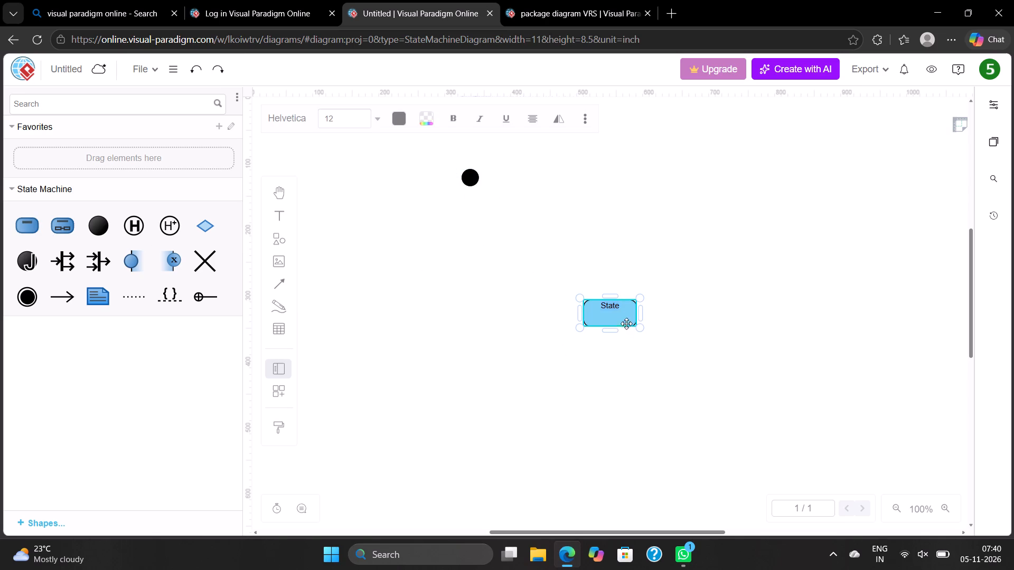
{"action": "left_click_drag", "start_coordinate": [612, 313], "coordinate": [467, 234]}
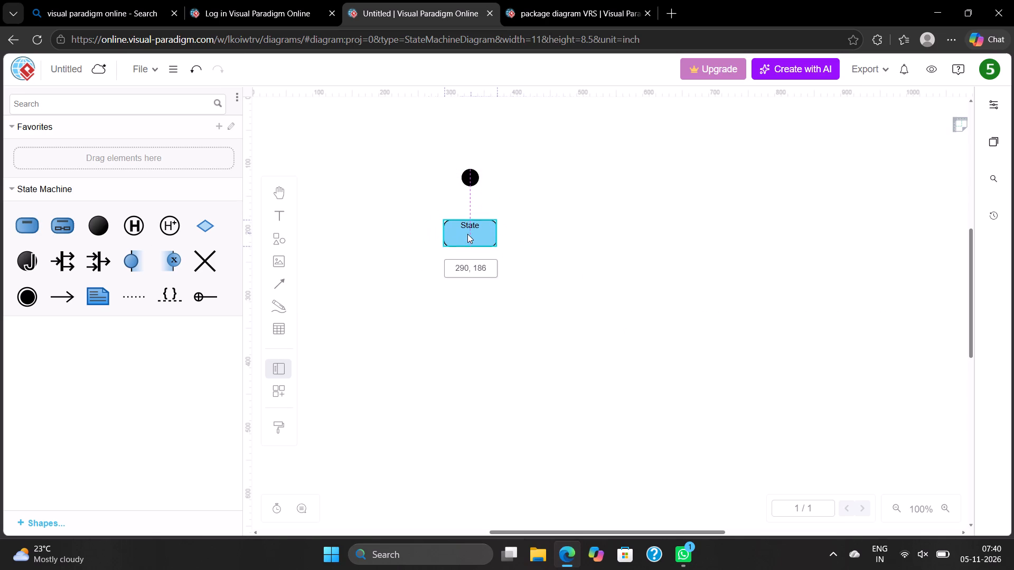
{"action": "left_click_drag", "start_coordinate": [467, 234], "coordinate": [464, 229]}
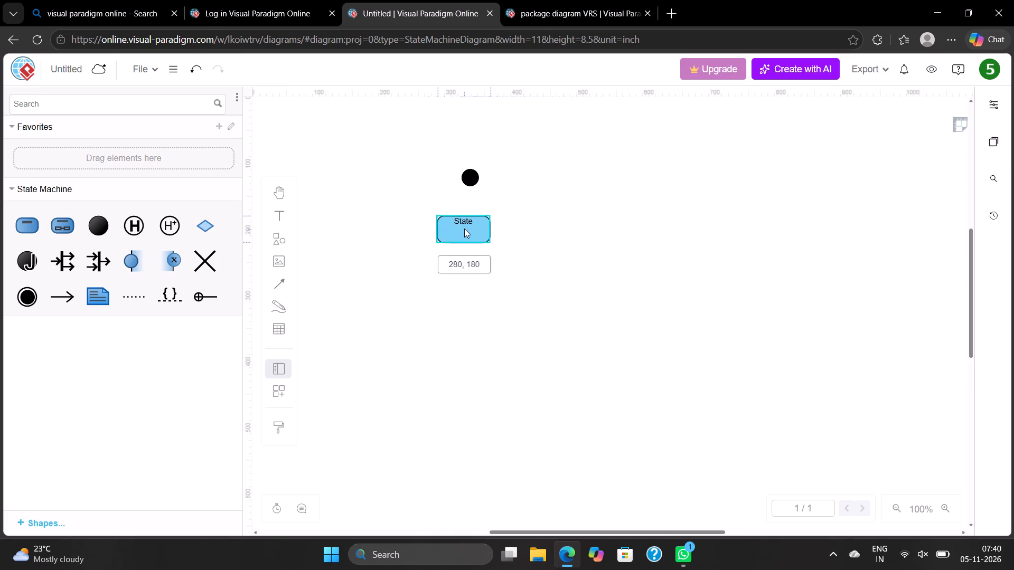
{"action": "left_click_drag", "start_coordinate": [464, 229], "coordinate": [463, 222]}
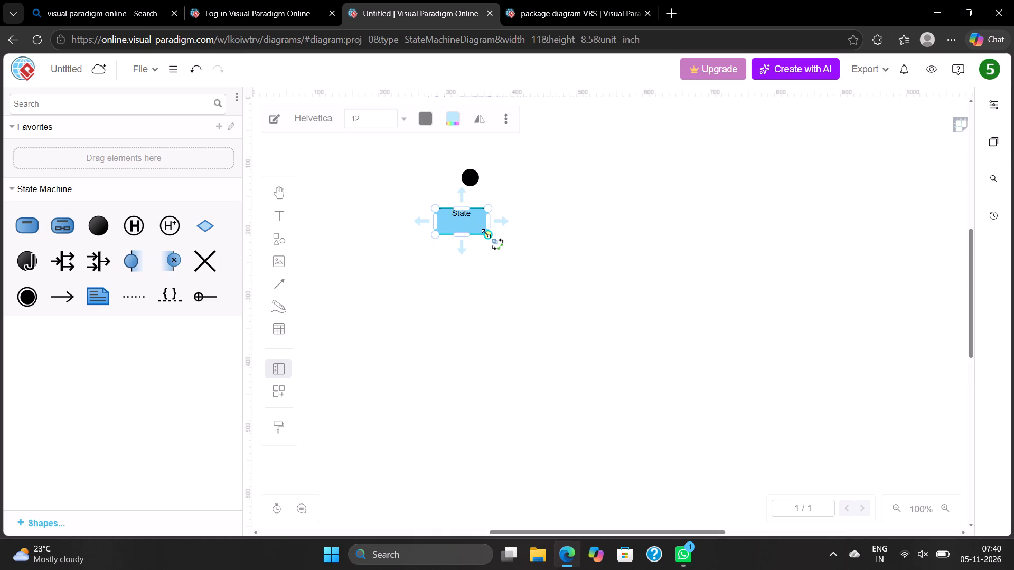
{"action": "left_click_drag", "start_coordinate": [486, 233], "coordinate": [501, 224]}
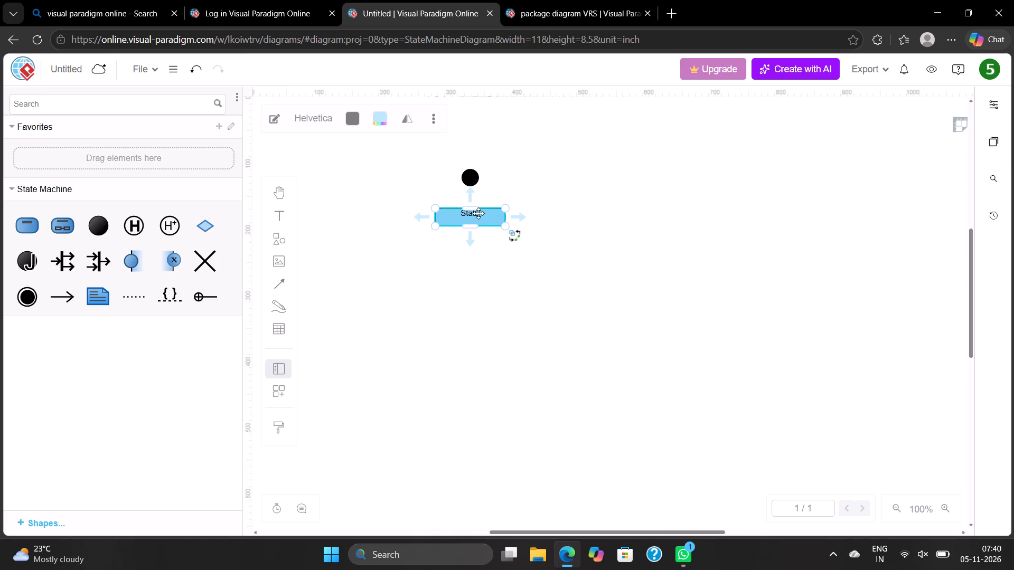
Rename the state below the initial pseudo state as "Created".
{"action": "double_click", "coordinate": [476, 213]}
{"action": "left_click", "coordinate": [476, 213]}
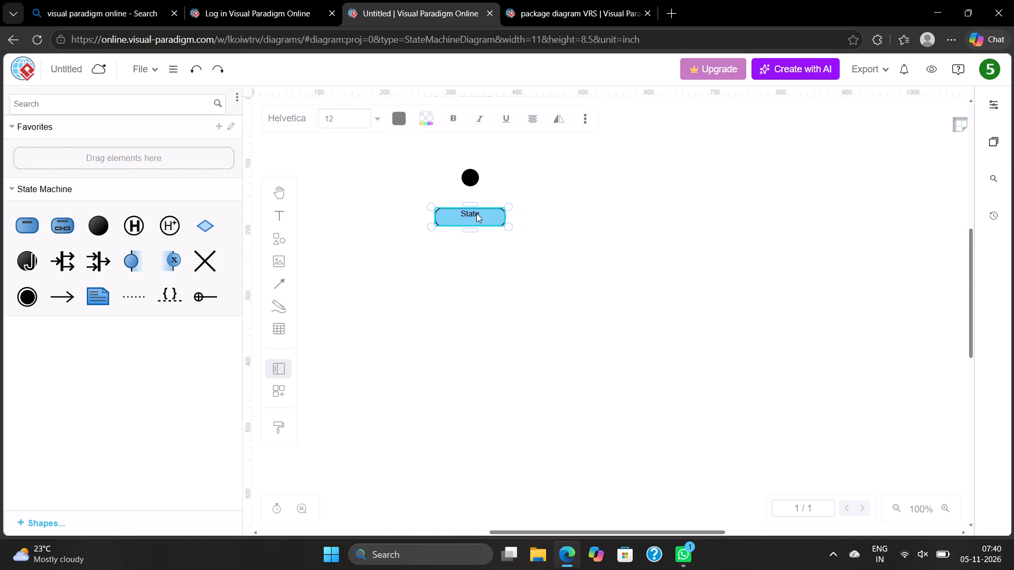
{"action": "key", "text": "Right"}
{"action": "key", "text": "BackSpace"}
{"action": "key", "text": "BackSpace"}
{"action": "key", "text": "BackSpace"}
{"action": "key", "text": "BackSpace"}
{"action": "key", "text": "BackSpace"}
{"action": "type", "text": "Created"}
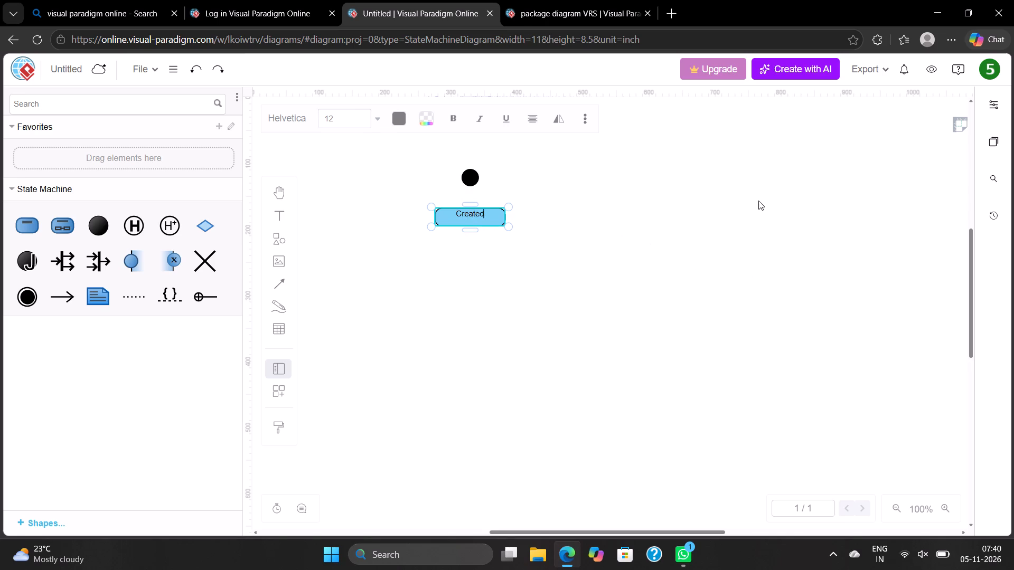
{"action": "left_click", "coordinate": [758, 201]}
Set the Created state's font size to 16 pt and its global text spacing to 4 pt.
{"action": "triple_click", "coordinate": [483, 214]}
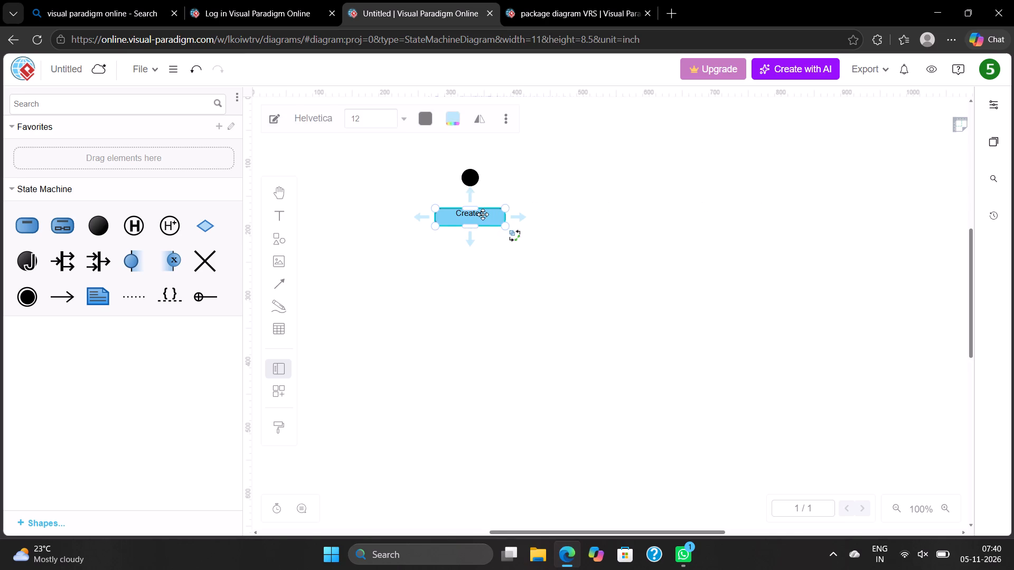
{"action": "double_click", "coordinate": [483, 214]}
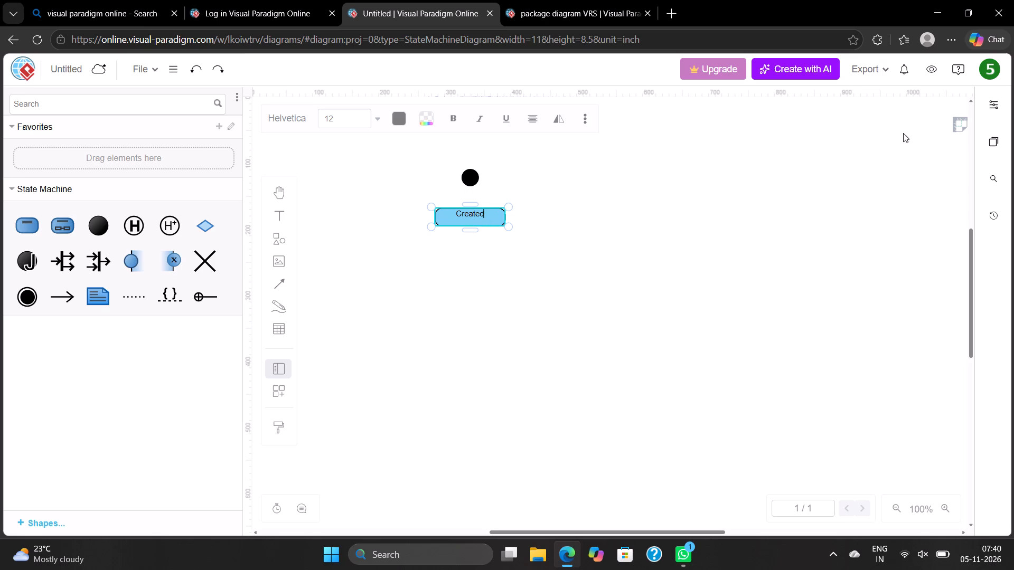
{"action": "left_click", "coordinate": [997, 104]}
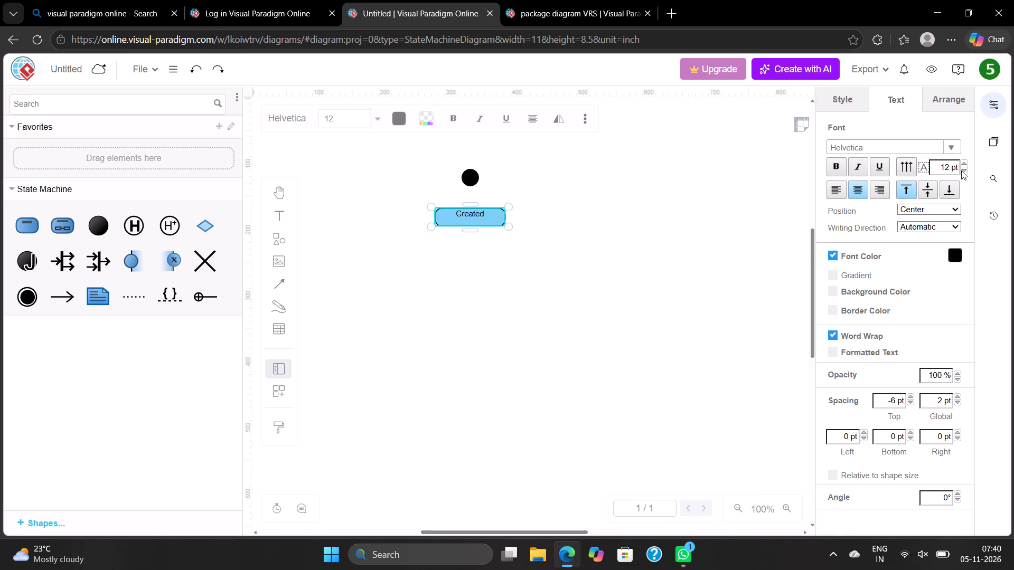
{"action": "left_click", "coordinate": [963, 161]}
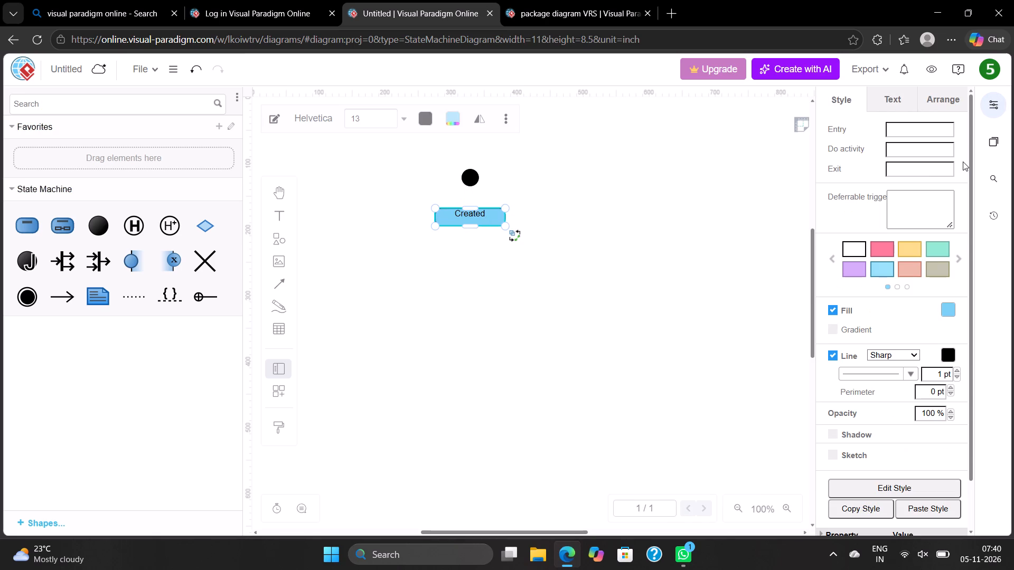
{"action": "left_click", "coordinate": [897, 90]}
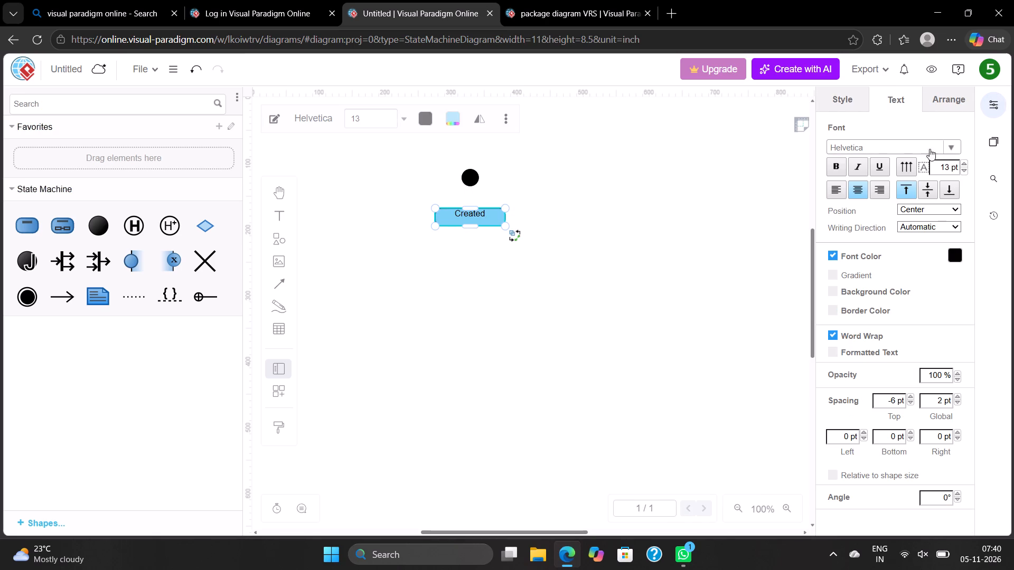
{"action": "left_click", "coordinate": [964, 163]}
{"action": "left_click", "coordinate": [964, 163]}
{"action": "left_click", "coordinate": [964, 163]}
{"action": "left_click", "coordinate": [959, 396]}
{"action": "left_click", "coordinate": [959, 396]}
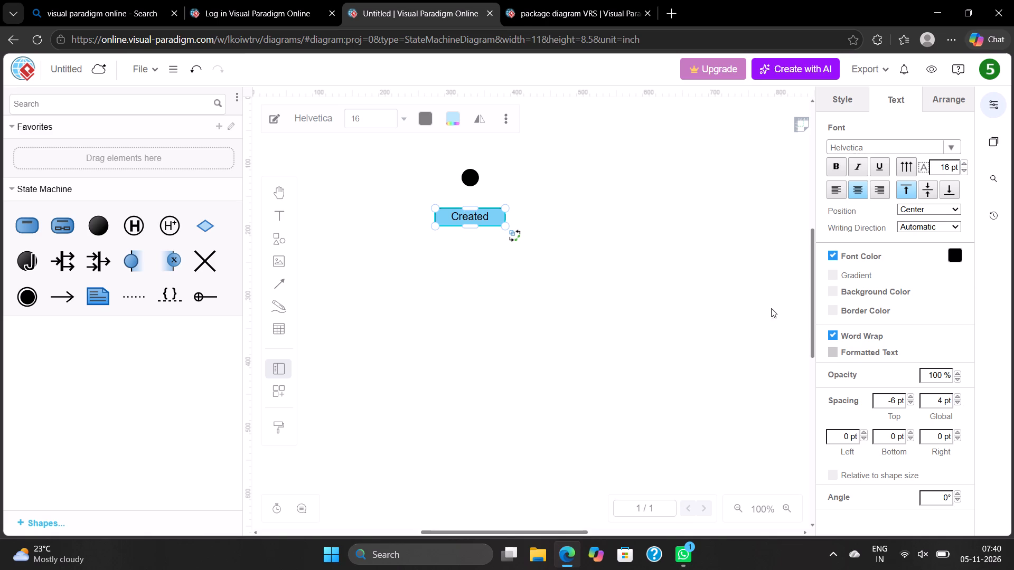
{"action": "left_click", "coordinate": [988, 99]}
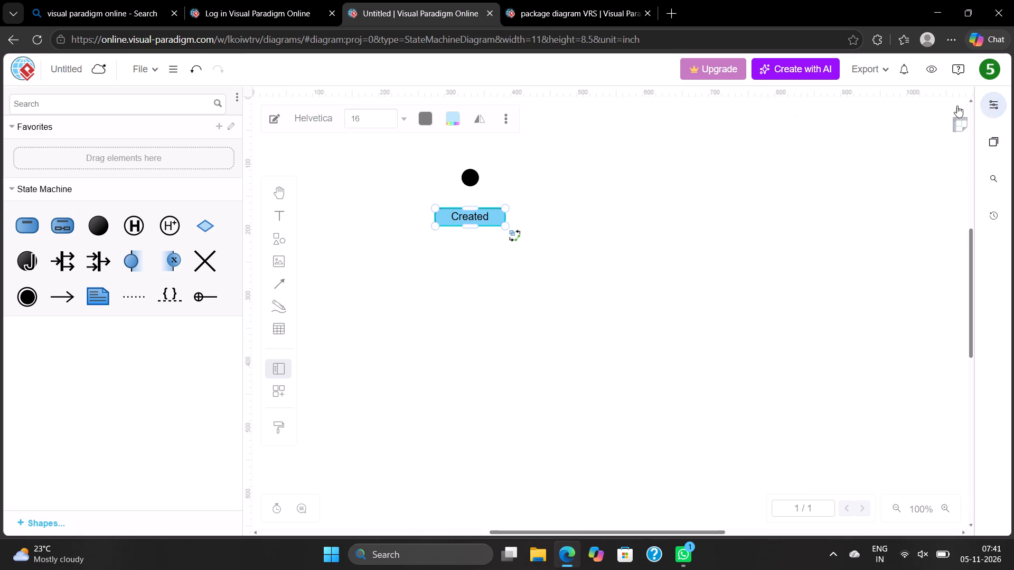
{"action": "left_click", "coordinate": [690, 108]}
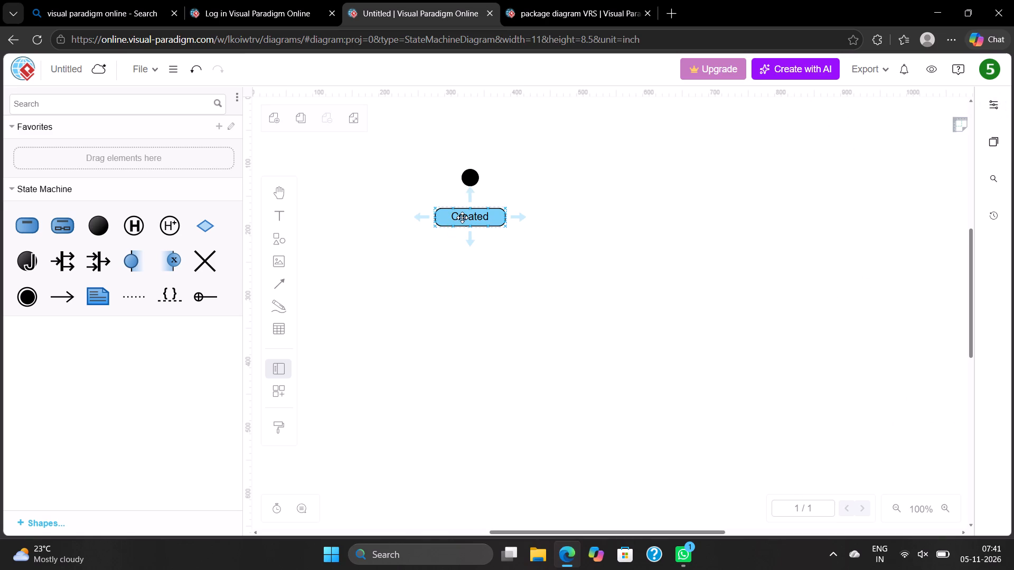
Duplicate the Created state and place the copy level with the original, to its right at about 550, 168.
{"action": "right_click", "coordinate": [463, 217]}
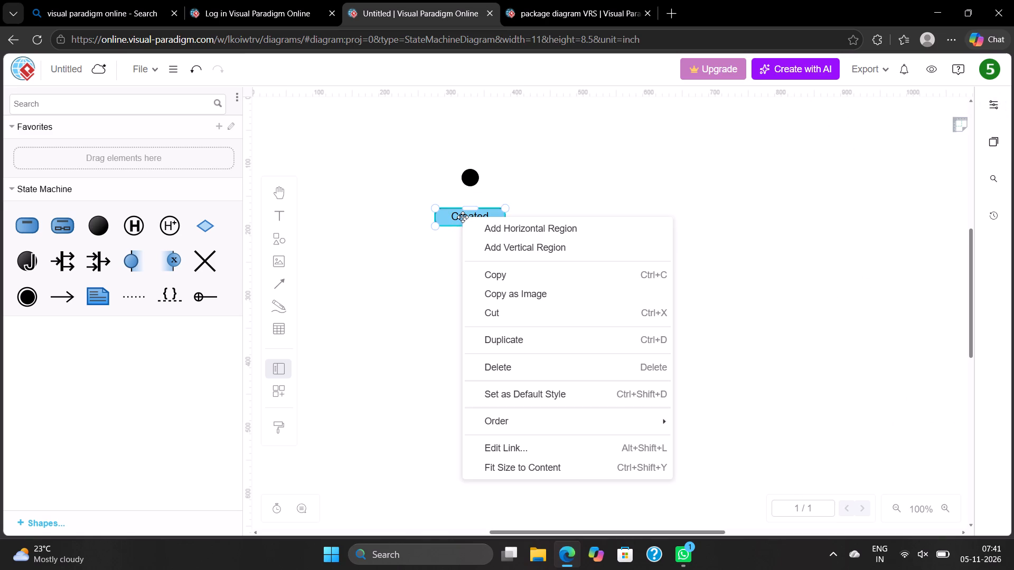
{"action": "left_click", "coordinate": [513, 340]}
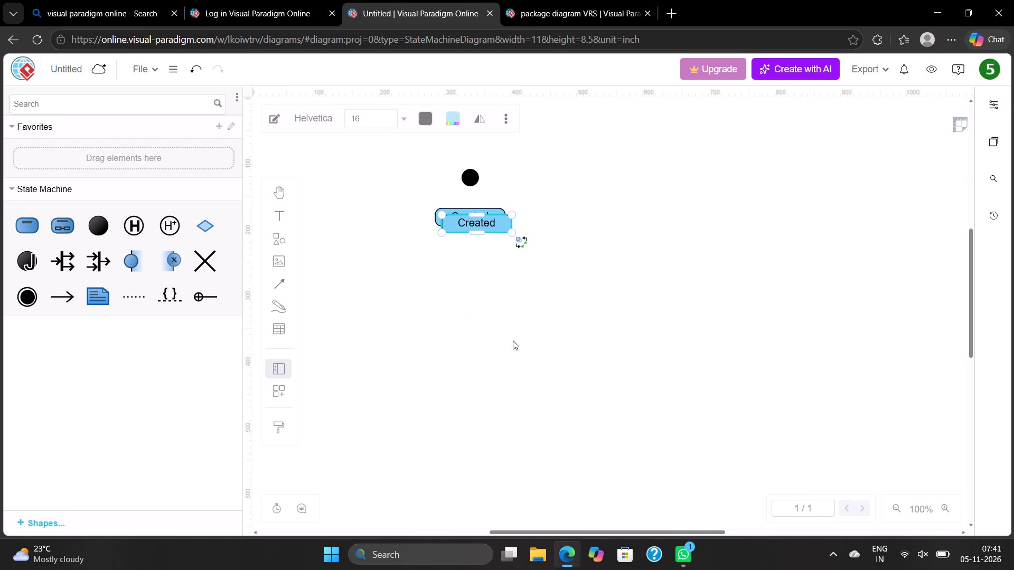
{"action": "left_click_drag", "start_coordinate": [485, 225], "coordinate": [657, 217]}
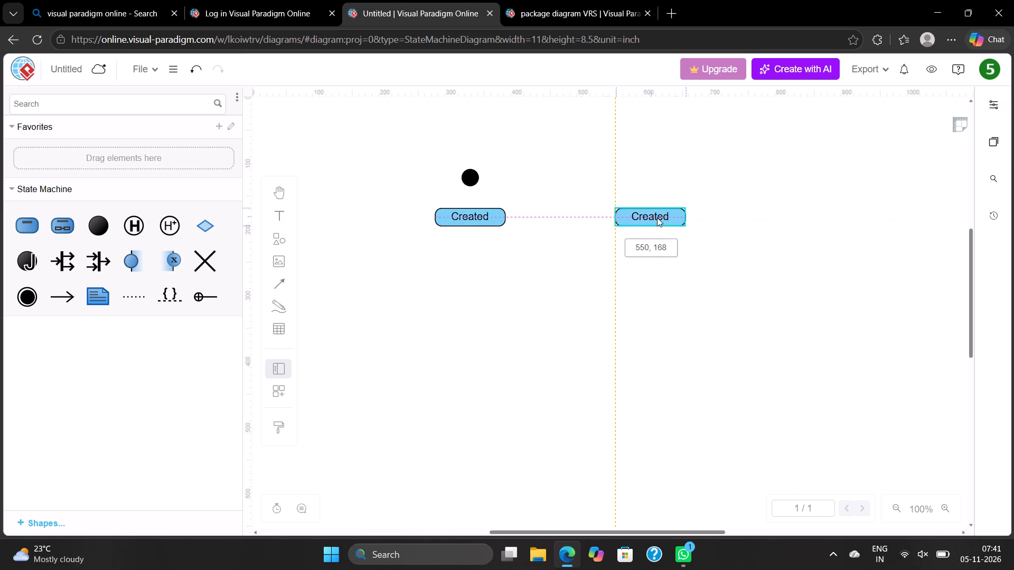
Move the copied Created state slightly farther from the original, keeping it level, and widen it.
{"action": "left_click_drag", "start_coordinate": [657, 217], "coordinate": [670, 217]}
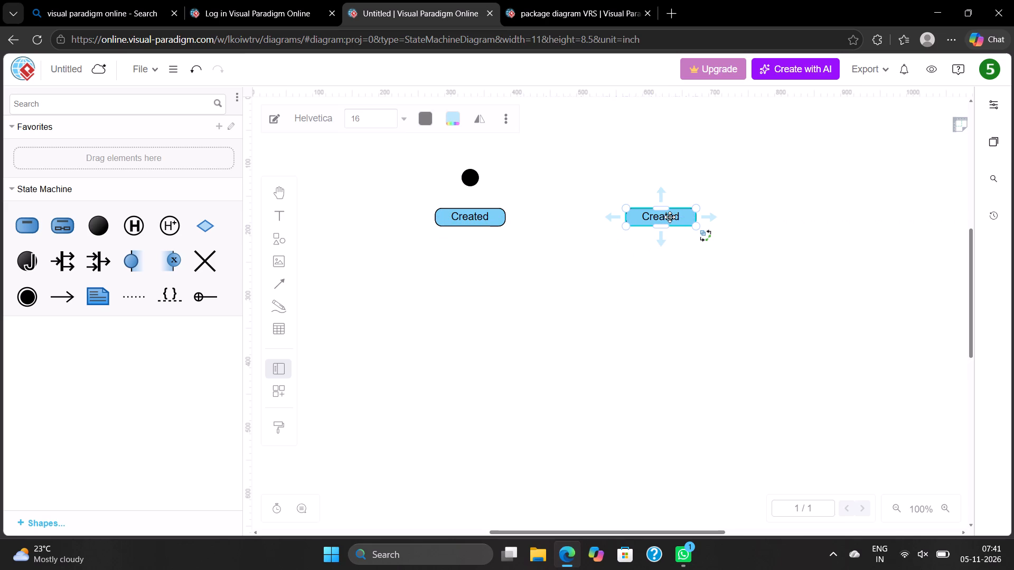
{"action": "left_click_drag", "start_coordinate": [698, 228], "coordinate": [718, 229]}
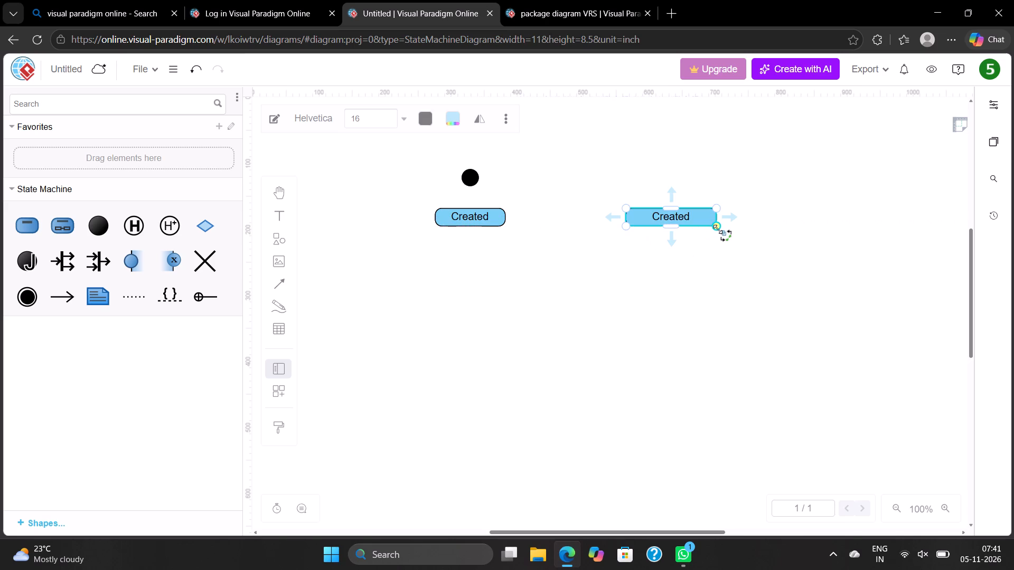
Rename the widened copy of the Created state as "Cancelled".
{"action": "double_click", "coordinate": [690, 216]}
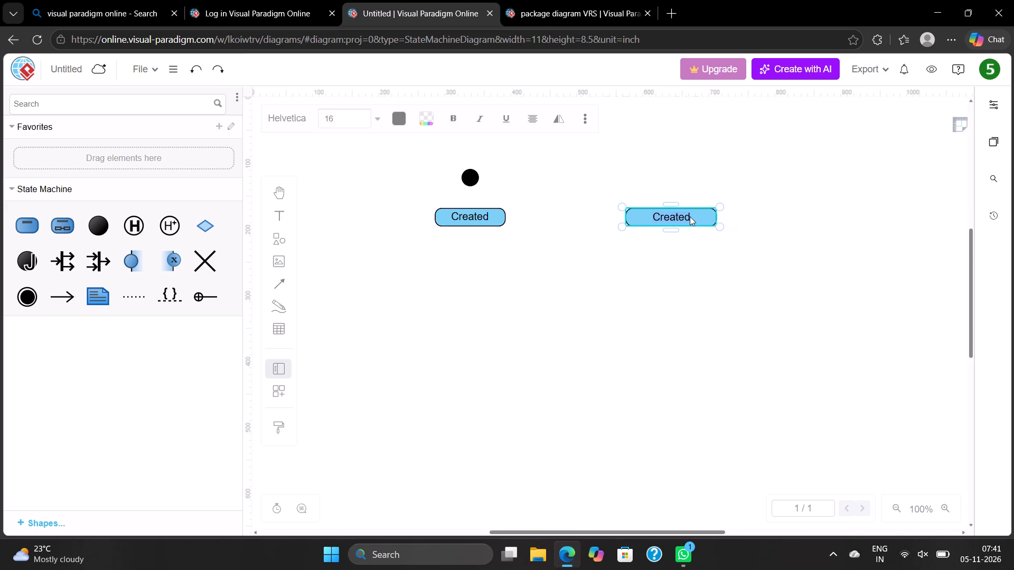
{"action": "left_click", "coordinate": [690, 216]}
{"action": "key", "text": "BackSpace"}
{"action": "key", "text": "BackSpace"}
{"action": "key", "text": "BackSpace"}
{"action": "key", "text": "BackSpace"}
{"action": "key", "text": "BackSpace"}
{"action": "key", "text": "BackSpace"}
{"action": "type", "text": "an"}
{"action": "type", "text": "celled"}
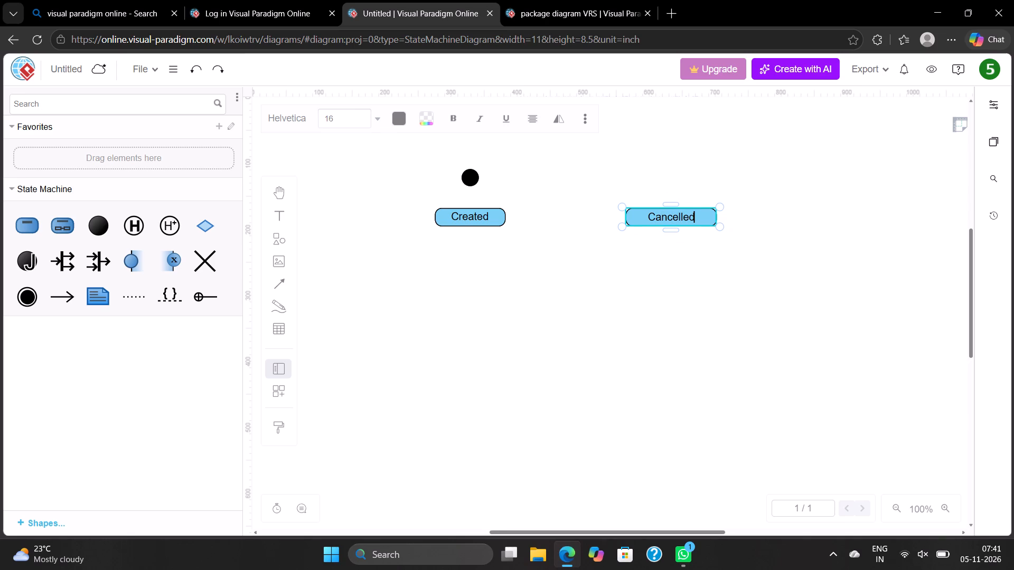
{"action": "left_click", "coordinate": [631, 177]}
Duplicate the original Created state and place the copy directly below it, centred and with a gap between them.
{"action": "left_click", "coordinate": [489, 213]}
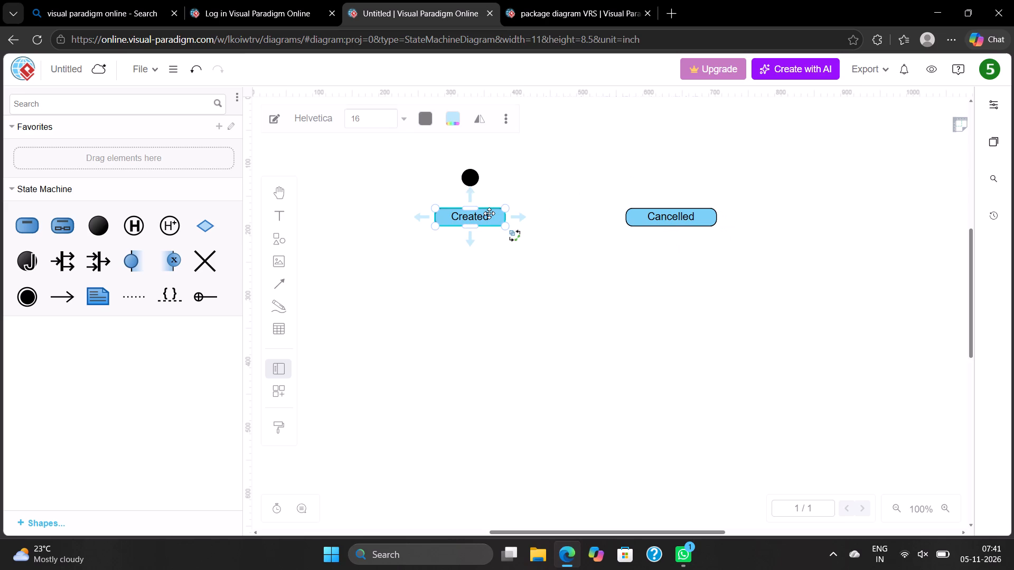
{"action": "right_click", "coordinate": [489, 213]}
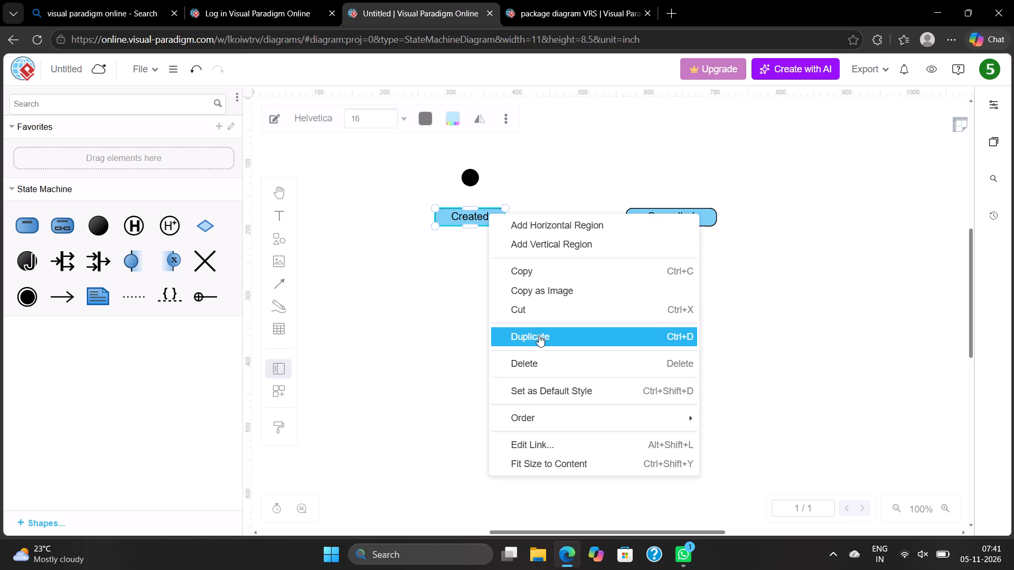
{"action": "left_click", "coordinate": [539, 335]}
{"action": "left_click_drag", "start_coordinate": [476, 228], "coordinate": [473, 238]}
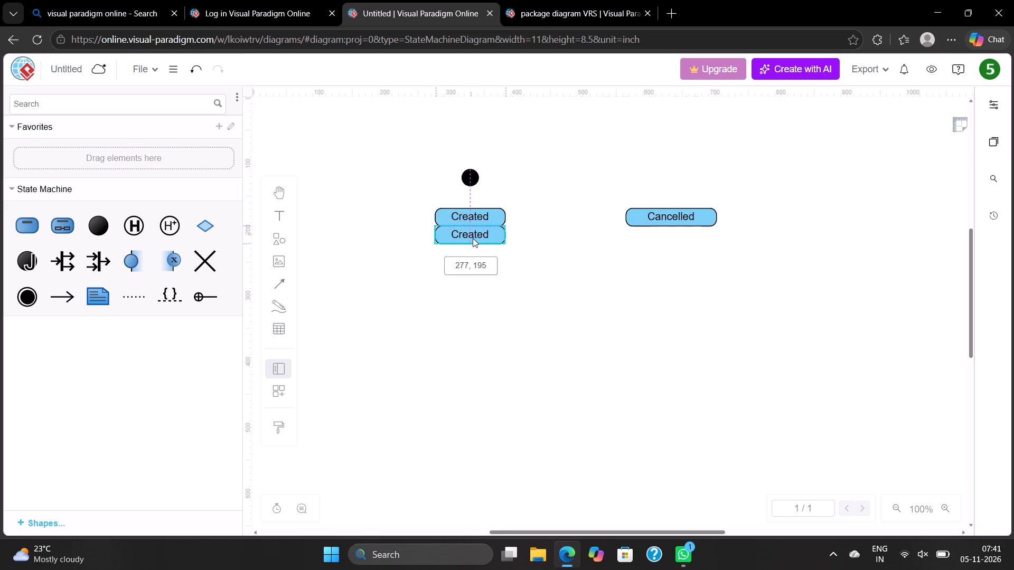
{"action": "left_click_drag", "start_coordinate": [473, 238], "coordinate": [474, 271]}
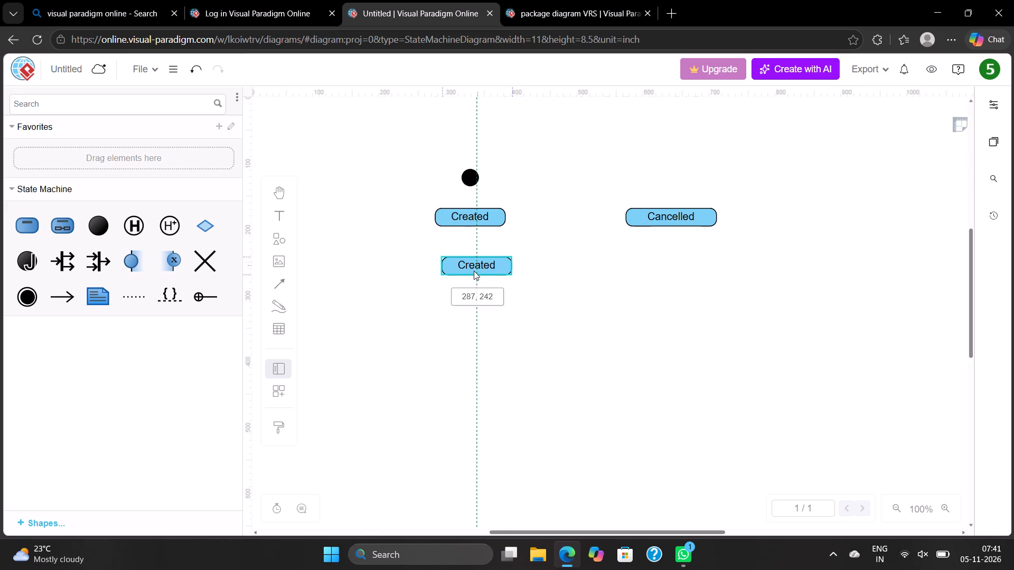
{"action": "left_click_drag", "start_coordinate": [474, 271], "coordinate": [471, 275]}
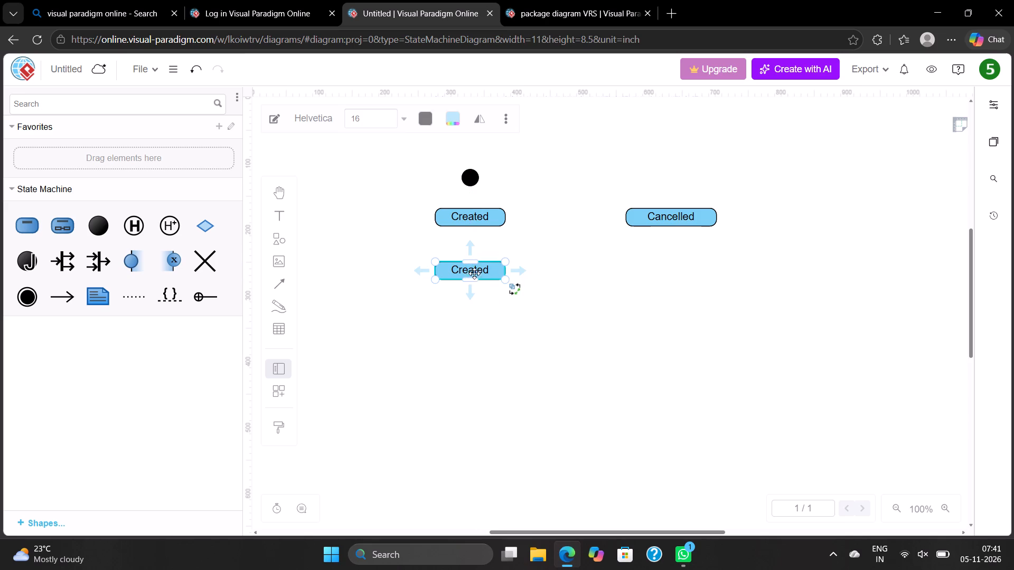
Rename the copy below the Created state as "Confirmed".
{"action": "double_click", "coordinate": [487, 271]}
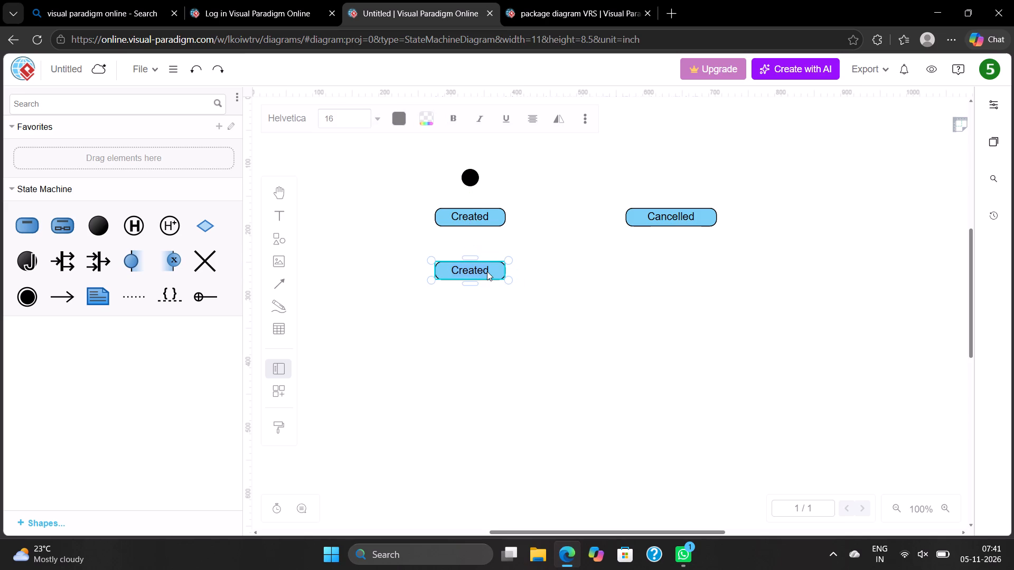
{"action": "left_click", "coordinate": [487, 270]}
{"action": "key", "text": "BackSpace"}
{"action": "key", "text": "BackSpace"}
{"action": "key", "text": "BackSpace"}
{"action": "key", "text": "BackSpace"}
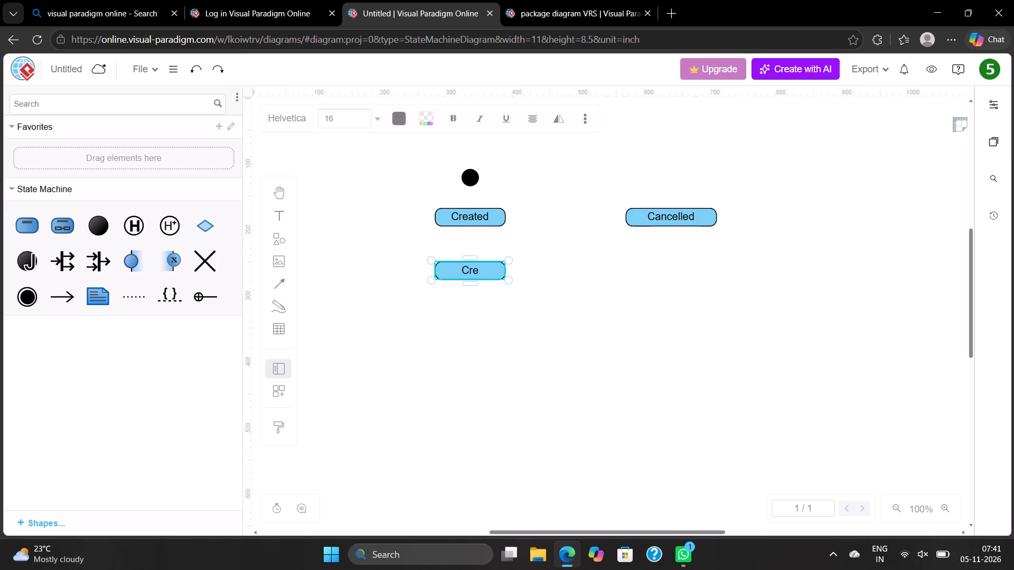
{"action": "key", "text": "BackSpace"}
{"action": "key", "text": "BackSpace"}
{"action": "type", "text": "onfirmed"}
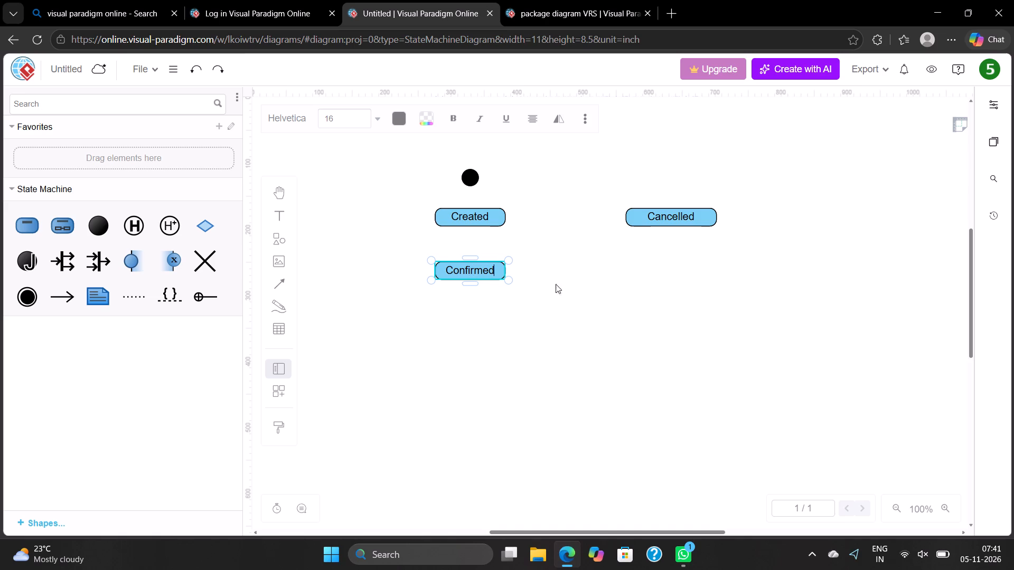
{"action": "left_click", "coordinate": [593, 295]}
Duplicate the Cancelled state and place the copy below it, level with the Confirmed state.
{"action": "right_click", "coordinate": [655, 221]}
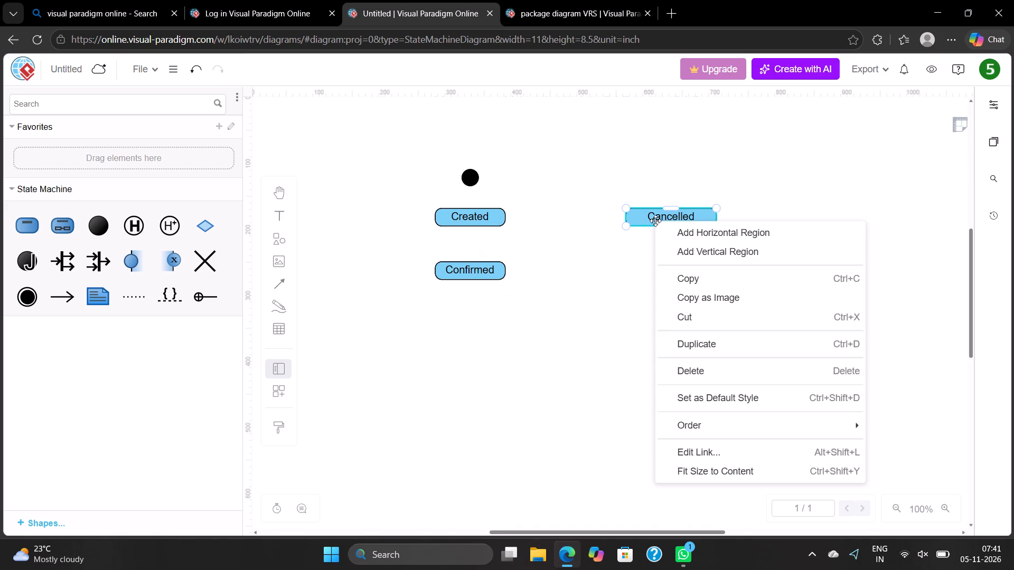
{"action": "left_click", "coordinate": [707, 338]}
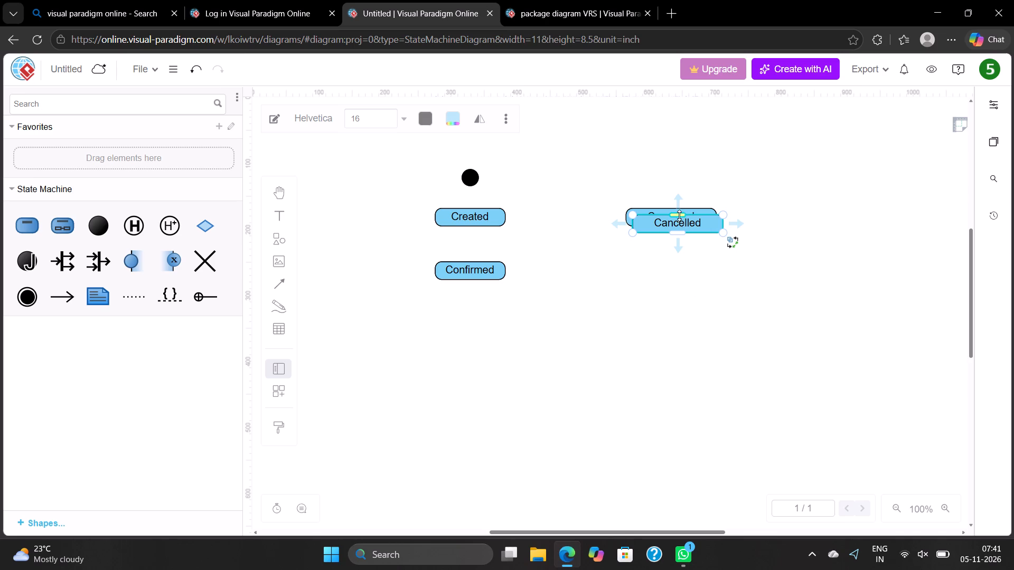
{"action": "left_click_drag", "start_coordinate": [680, 224], "coordinate": [680, 266]}
Rename the copy below the Cancelled state as "Payment Failed".
{"action": "double_click", "coordinate": [701, 271]}
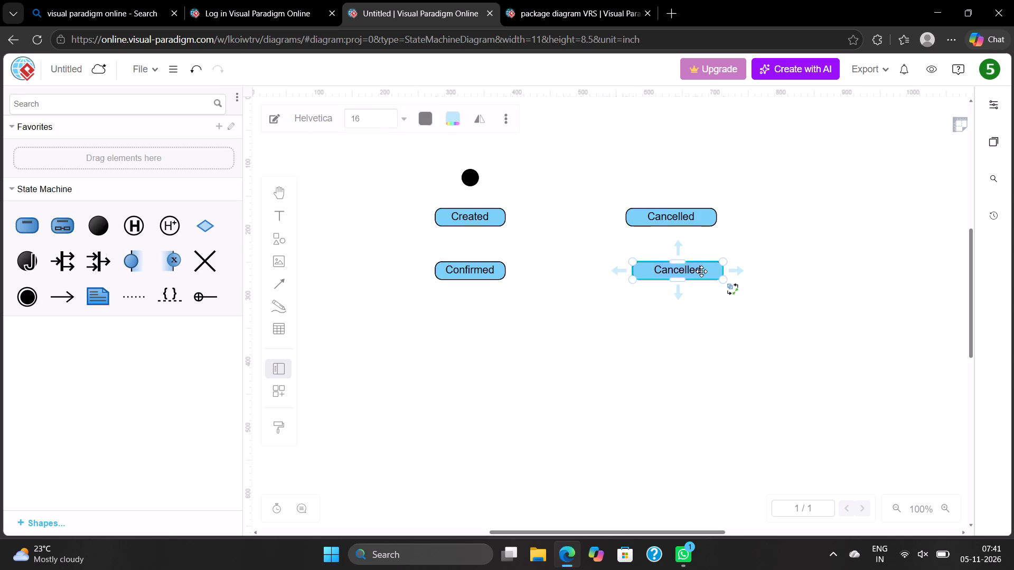
{"action": "left_click", "coordinate": [701, 271]}
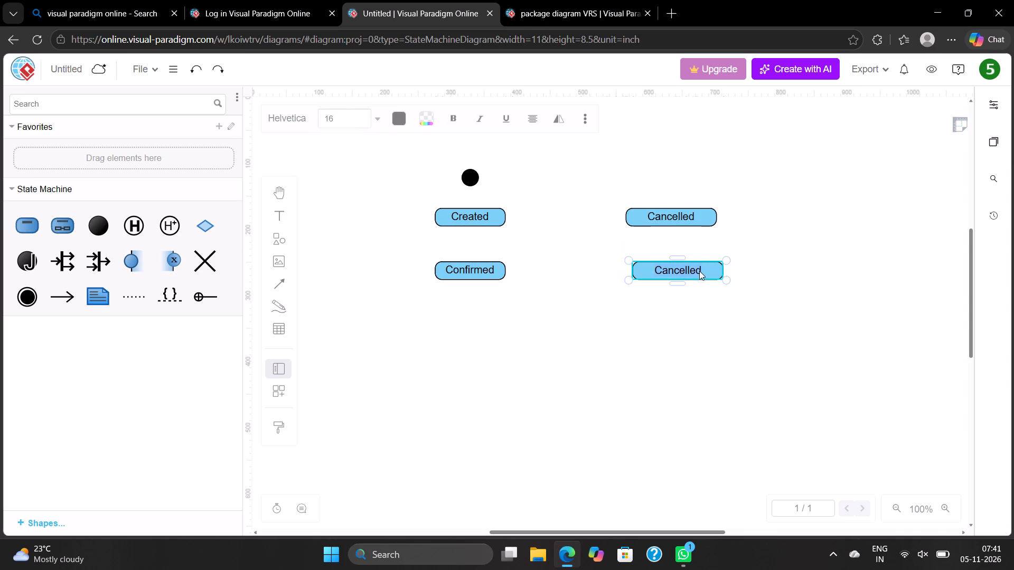
{"action": "left_click", "coordinate": [701, 270]}
{"action": "key", "text": "BackSpace"}
{"action": "key", "text": "BackSpace"}
{"action": "key", "text": "BackSpace"}
{"action": "key", "text": "BackSpace"}
{"action": "key", "text": "BackSpace"}
{"action": "key", "text": "BackSpace"}
{"action": "key", "text": "BackSpace"}
{"action": "key", "text": "BackSpace"}
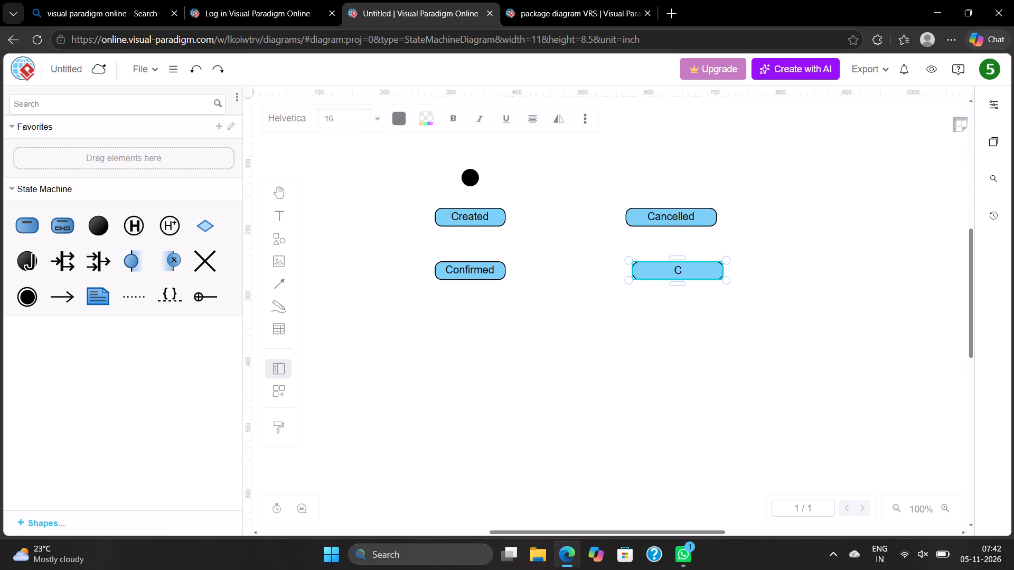
{"action": "key", "text": "BackSpace"}
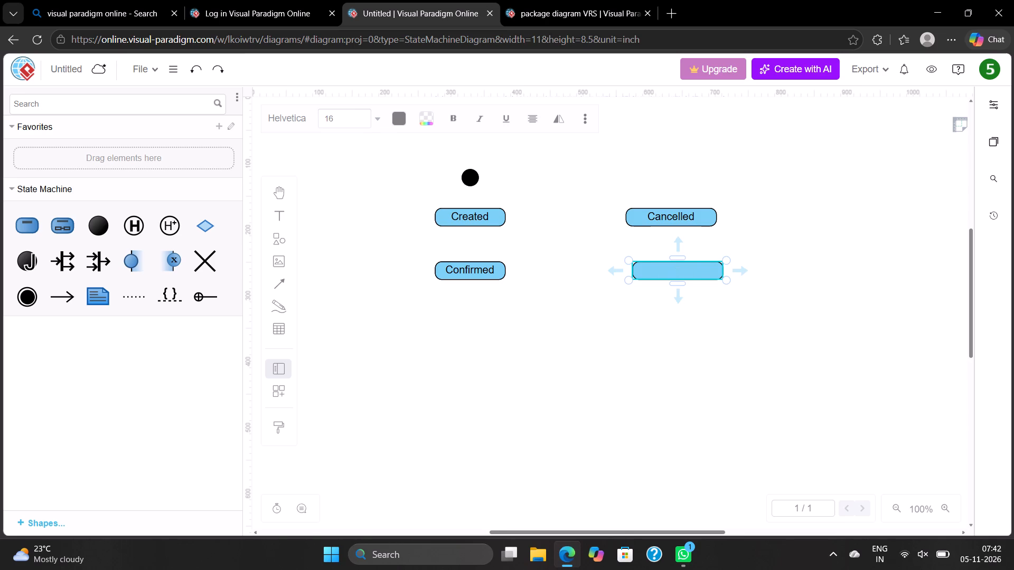
{"action": "key", "text": "shift+p"}
{"action": "type", "text": "ayment"}
{"action": "key", "text": "space"}
{"action": "type", "text": "Failed"}
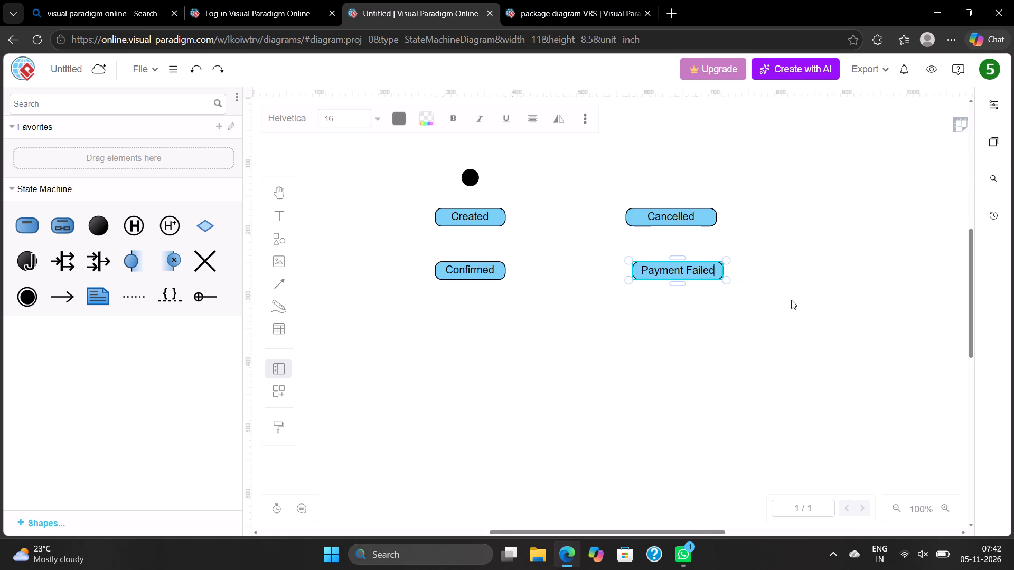
{"action": "left_click", "coordinate": [791, 300]}
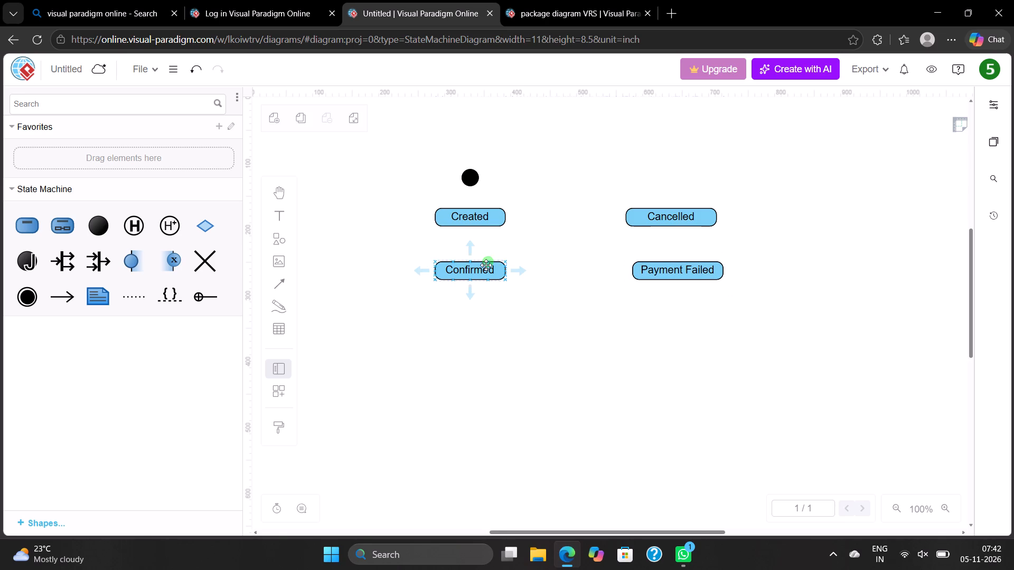
Align the Payment Failed state directly beneath Cancelled and level with Confirmed, at about 566, 249.
{"action": "left_click", "coordinate": [708, 269]}
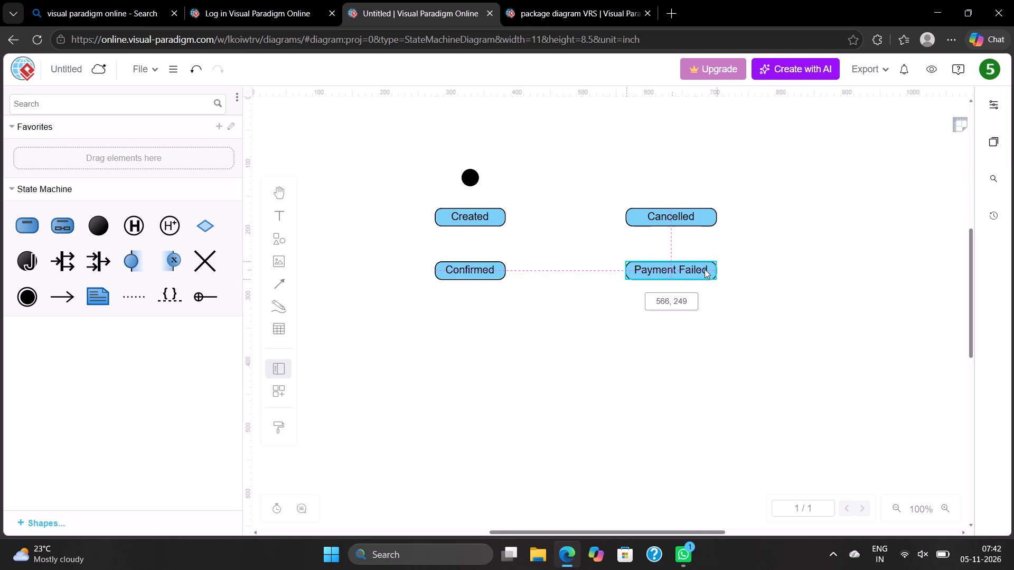
Duplicate the Confirmed state and place the copy directly below it, spaced like the states above.
{"action": "right_click", "coordinate": [493, 266]}
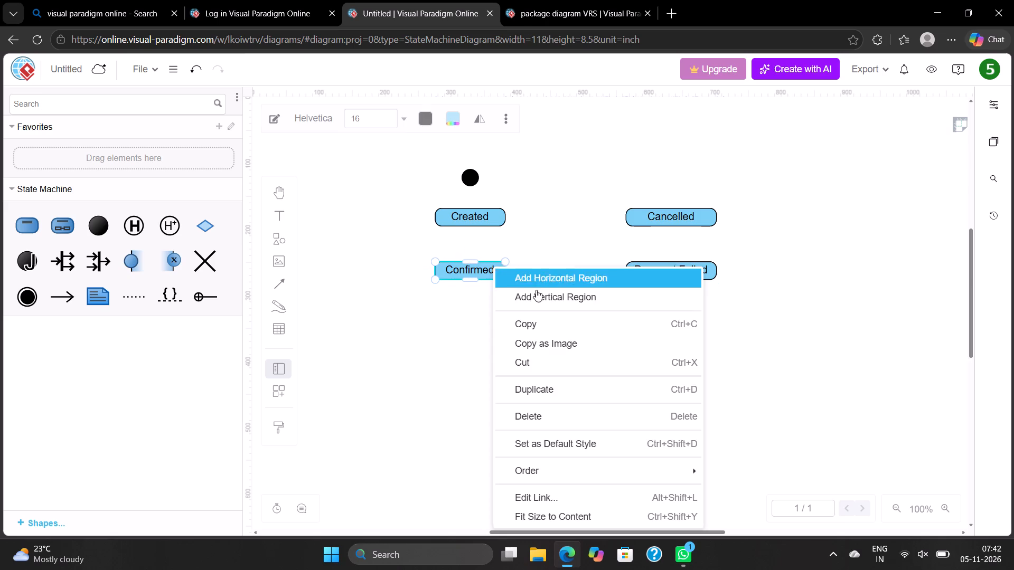
{"action": "left_click", "coordinate": [556, 385]}
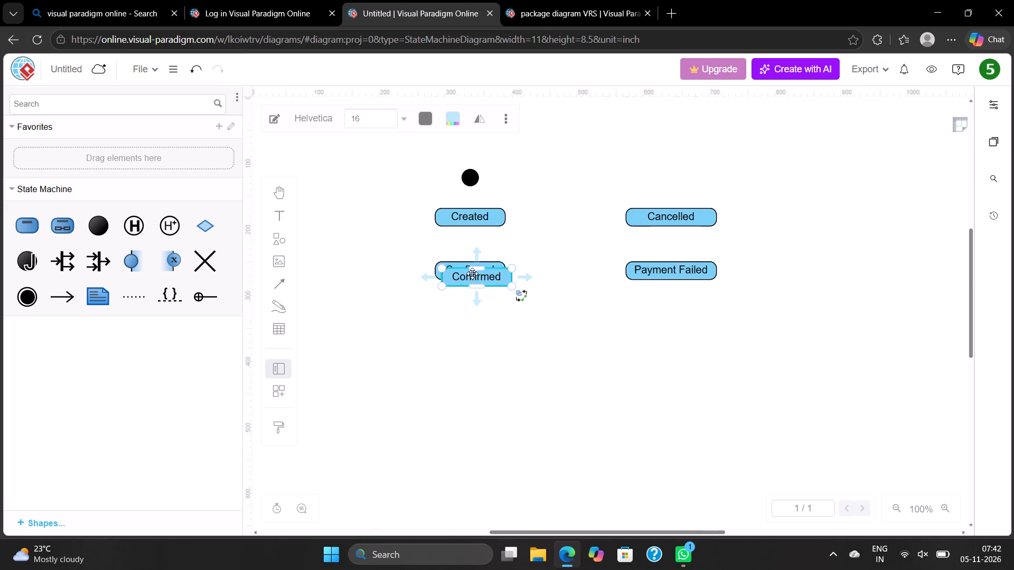
{"action": "left_click_drag", "start_coordinate": [471, 275], "coordinate": [466, 322]}
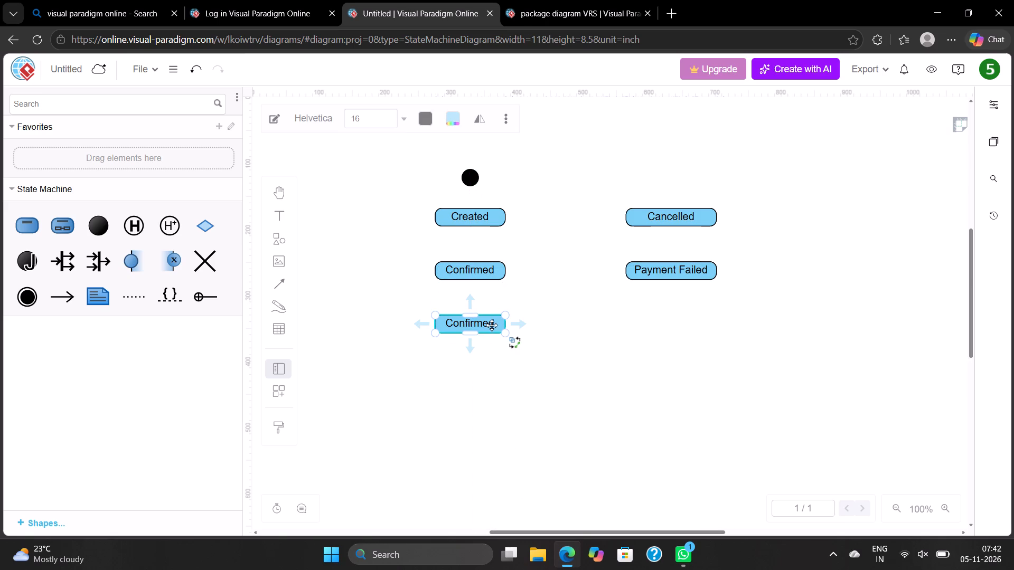
Rename the copy below the Confirmed state as "Checked In".
{"action": "double_click", "coordinate": [493, 324]}
{"action": "left_click", "coordinate": [493, 324]}
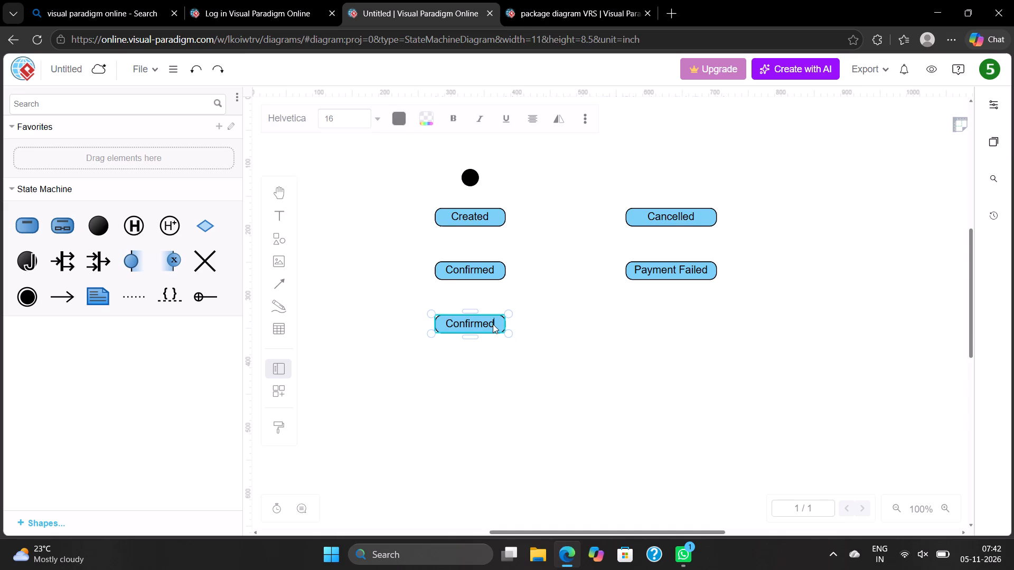
{"action": "key", "text": "BackSpace"}
{"action": "key", "text": "BackSpace"}
{"action": "key", "text": "BackSpace"}
{"action": "key", "text": "BackSpace"}
{"action": "key", "text": "BackSpace"}
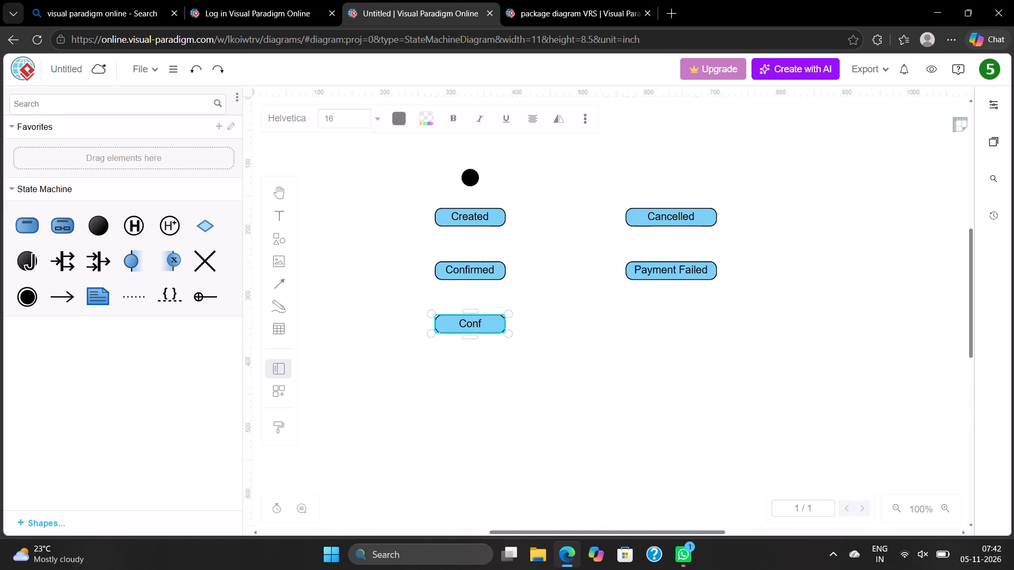
{"action": "key", "text": "BackSpace"}
{"action": "key", "text": "BackSpace"}
{"action": "key", "text": "BackSpace"}
{"action": "type", "text": "hecked"}
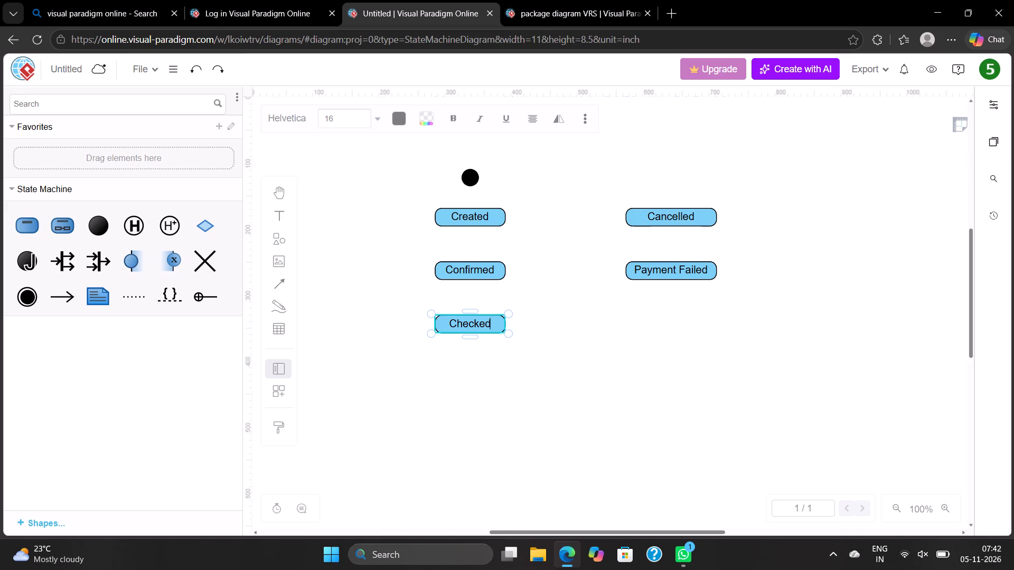
{"action": "key", "text": "space"}
{"action": "type", "text": "In"}
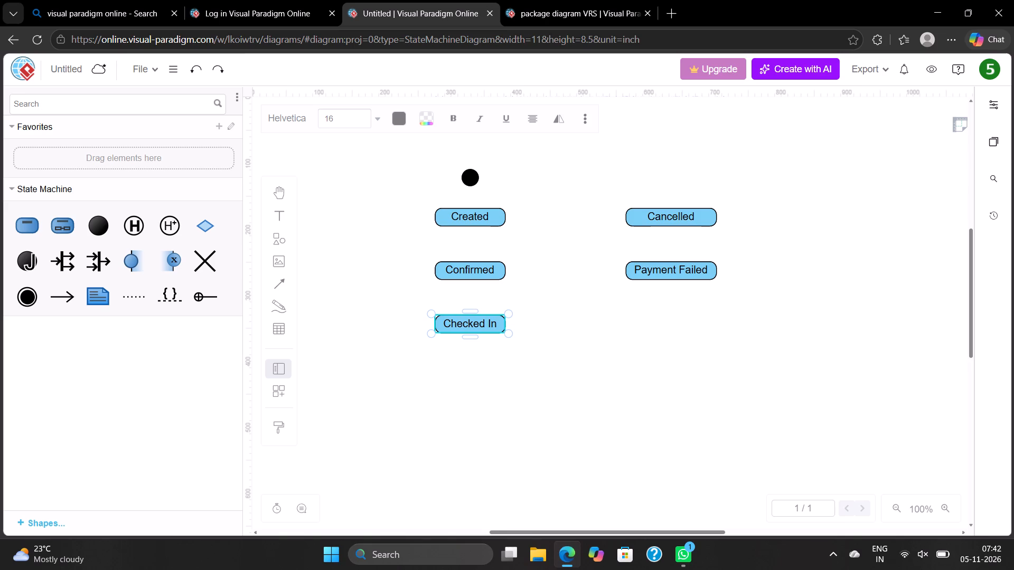
{"action": "left_click", "coordinate": [551, 358]}
Duplicate the Checked In state and place the copy directly below it, spaced like the states above.
{"action": "right_click", "coordinate": [483, 321]}
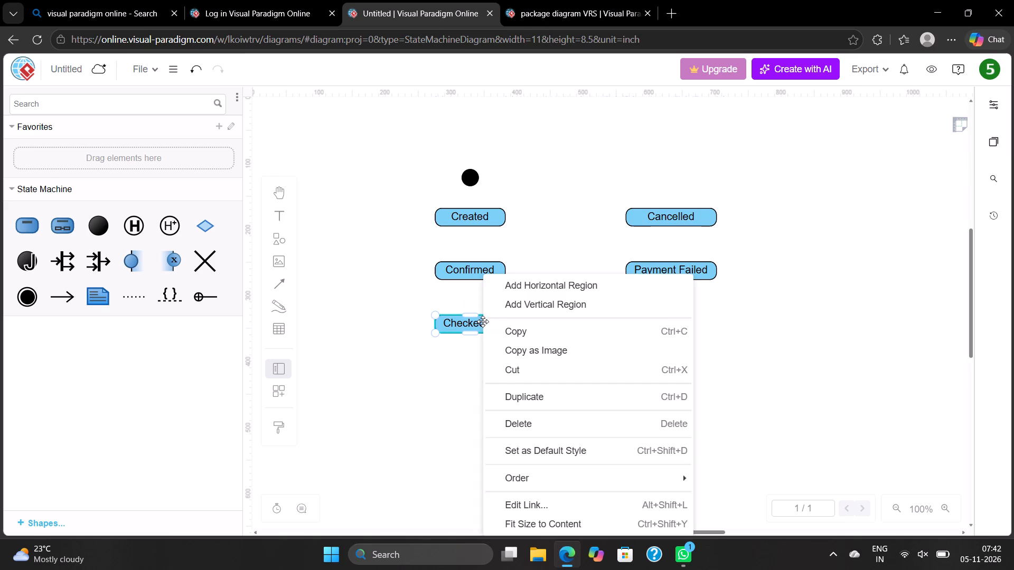
{"action": "left_click", "coordinate": [530, 396]}
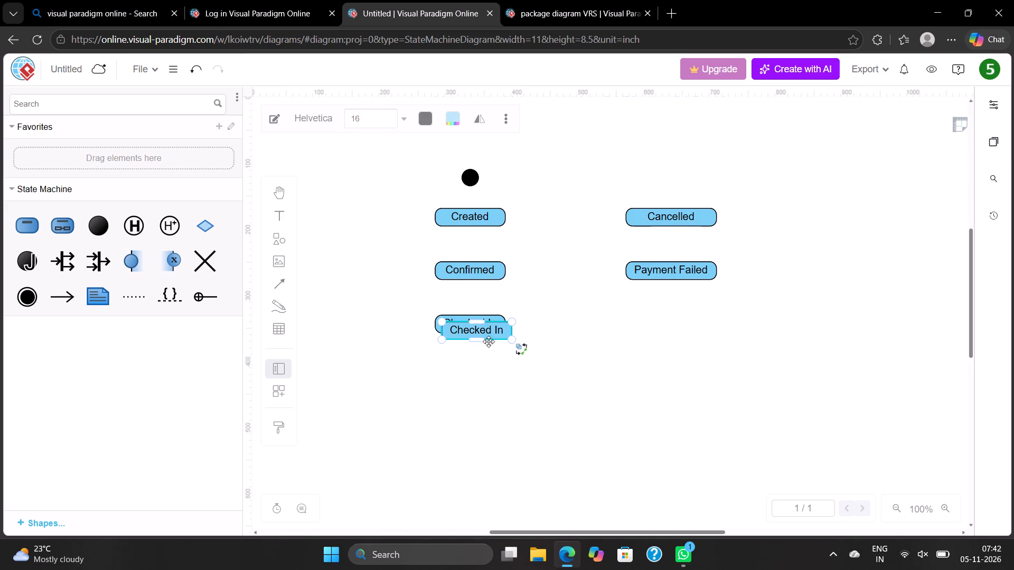
{"action": "left_click_drag", "start_coordinate": [488, 334], "coordinate": [484, 378]}
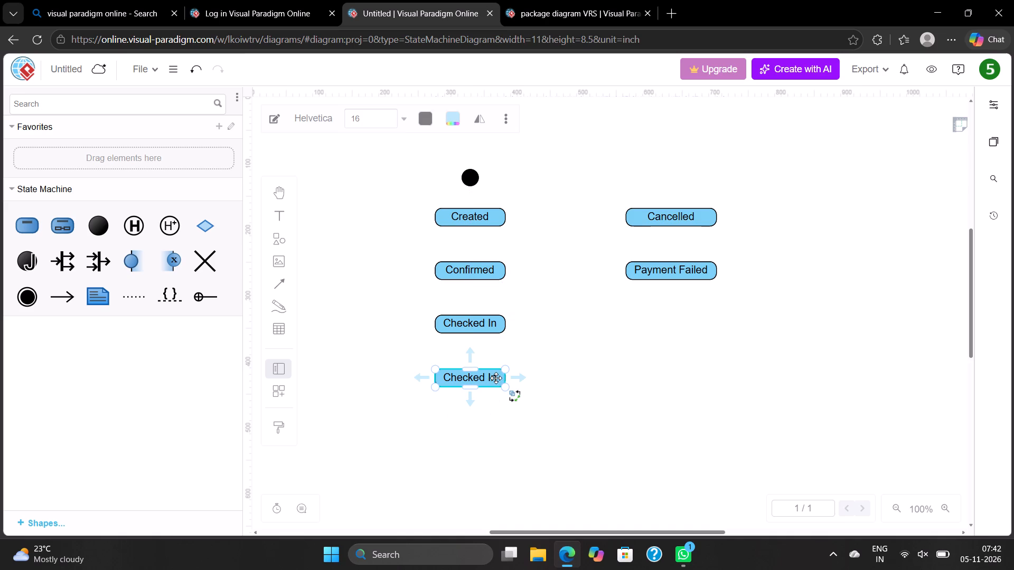
Rename the copy below the Checked In state as "Completed".
{"action": "double_click", "coordinate": [496, 378]}
{"action": "left_click", "coordinate": [496, 378]}
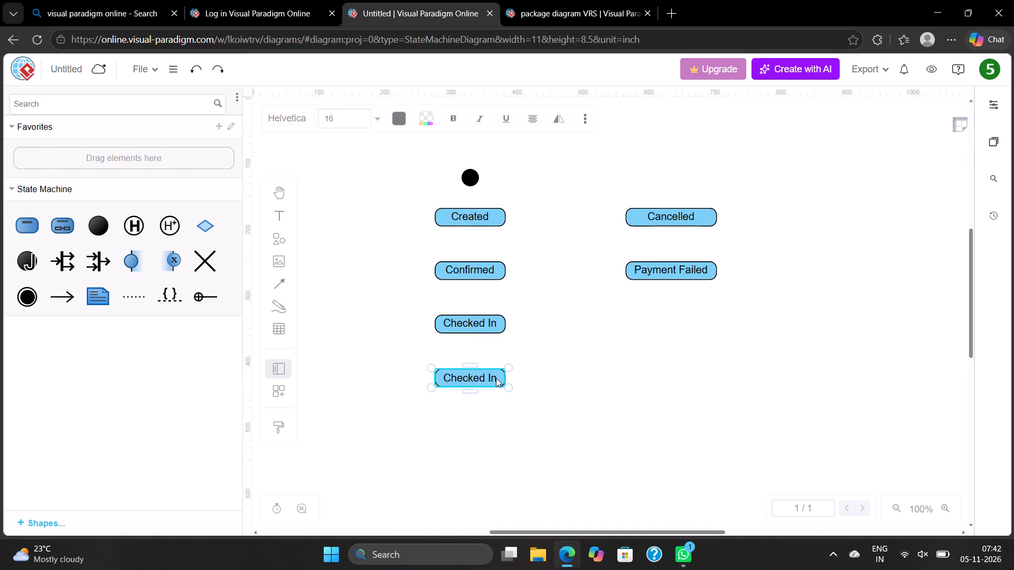
{"action": "key", "text": "BackSpace"}
{"action": "key", "text": "BackSpace"}
{"action": "key", "text": "BackSpace"}
{"action": "key", "text": "BackSpace"}
{"action": "key", "text": "BackSpace"}
{"action": "key", "text": "BackSpace"}
{"action": "key", "text": "BackSpace"}
{"action": "key", "text": "BackSpace"}
{"action": "key", "text": "BackSpace"}
{"action": "type", "text": "ompleted"}
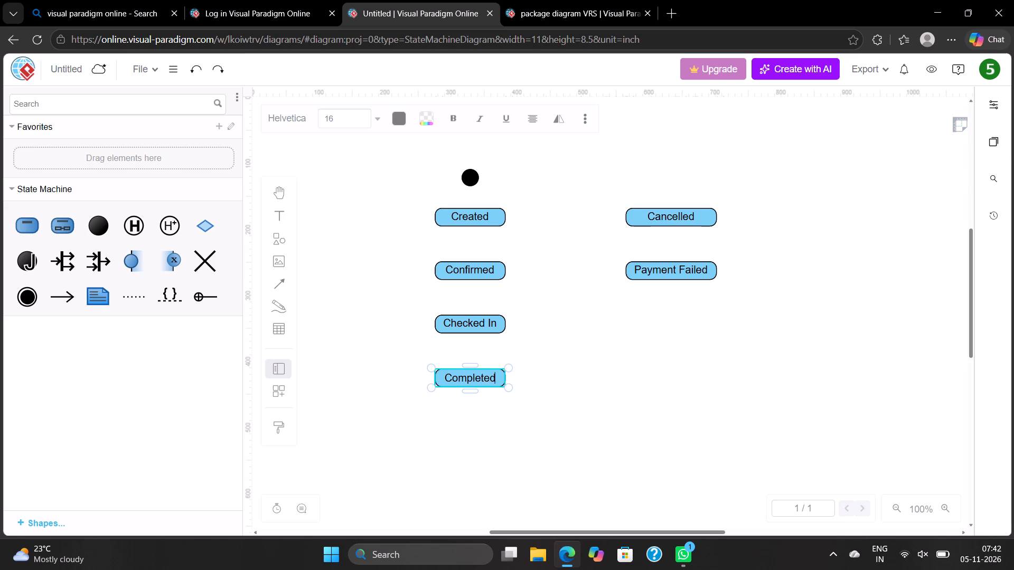
{"action": "left_click", "coordinate": [541, 451]}
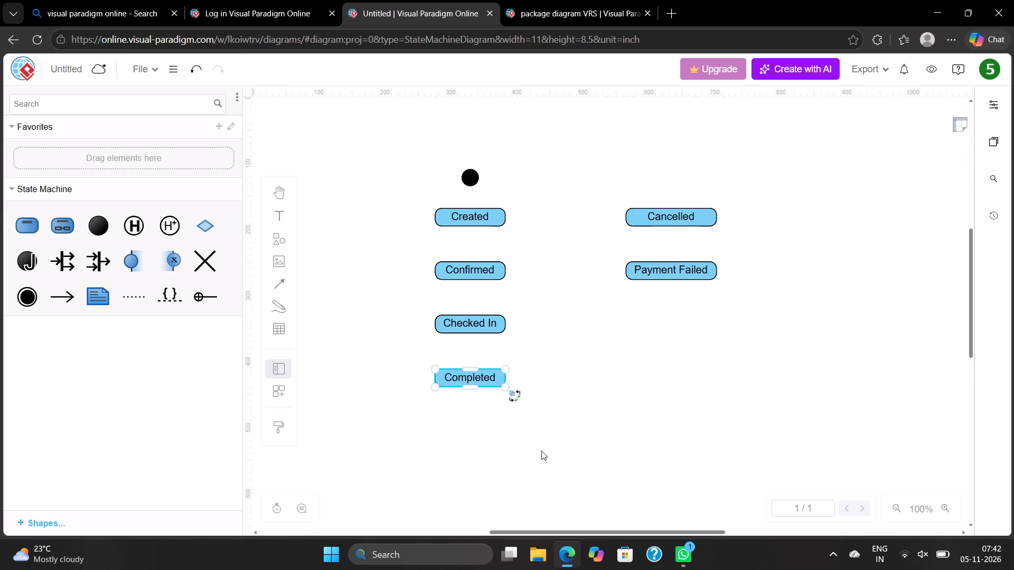
Resize the Completed state slightly to about 106 x 28.5, keeping it centred under the states above.
{"action": "left_click", "coordinate": [493, 385]}
{"action": "left_click_drag", "start_coordinate": [505, 387], "coordinate": [513, 387]}
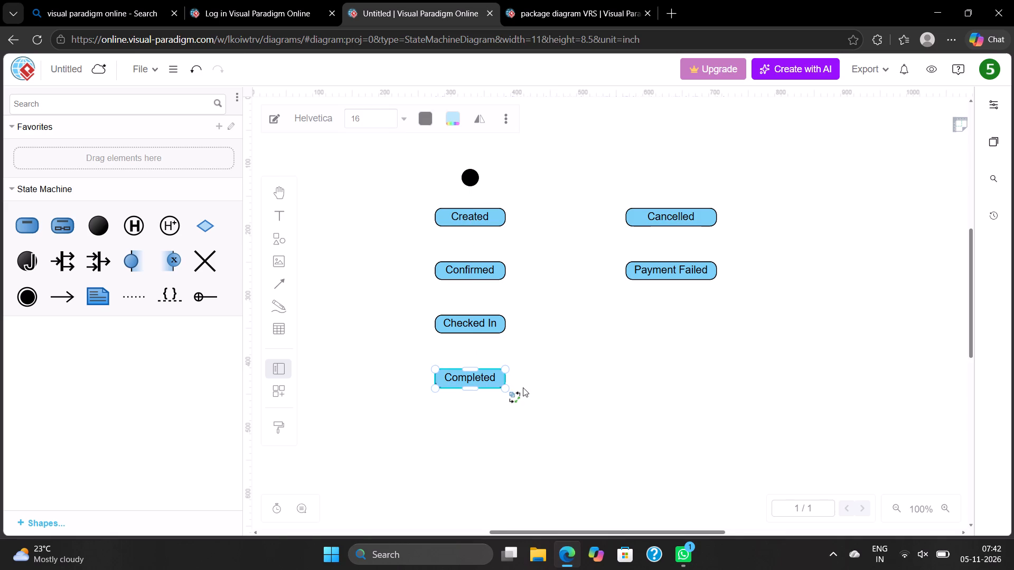
{"action": "left_click_drag", "start_coordinate": [505, 386], "coordinate": [510, 386]}
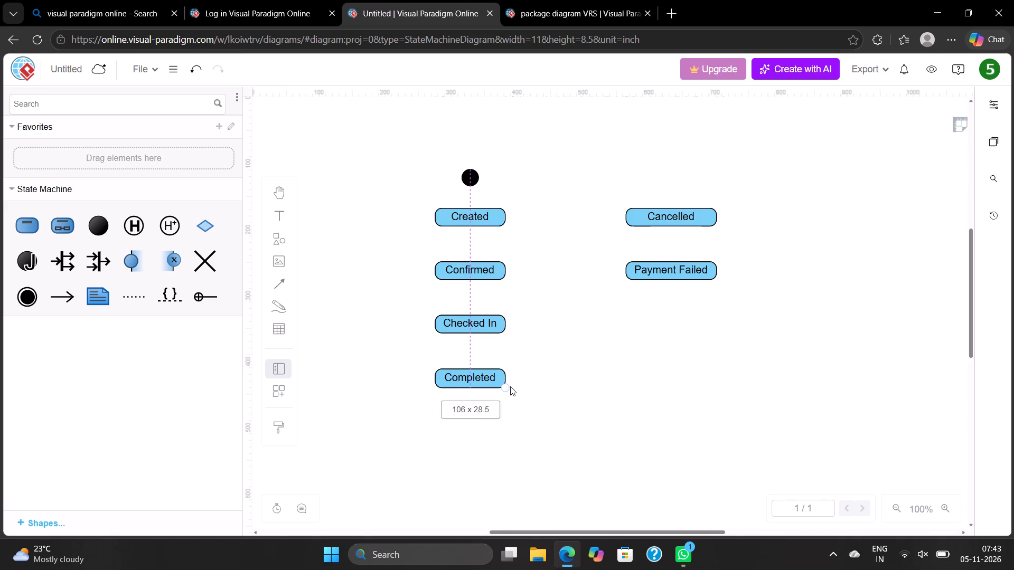
{"action": "left_click_drag", "start_coordinate": [510, 386], "coordinate": [512, 386]}
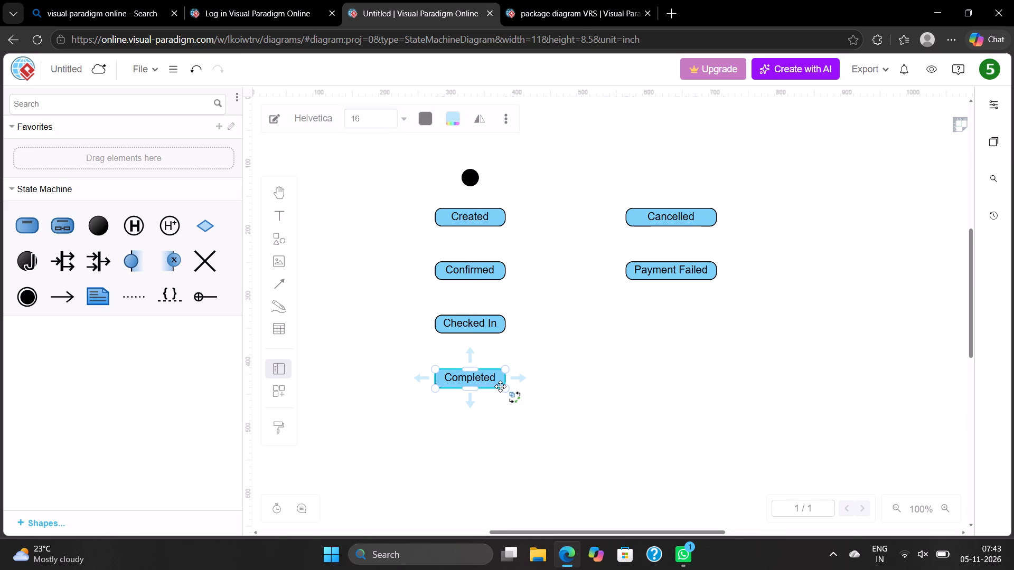
{"action": "left_click_drag", "start_coordinate": [503, 388], "coordinate": [509, 388]}
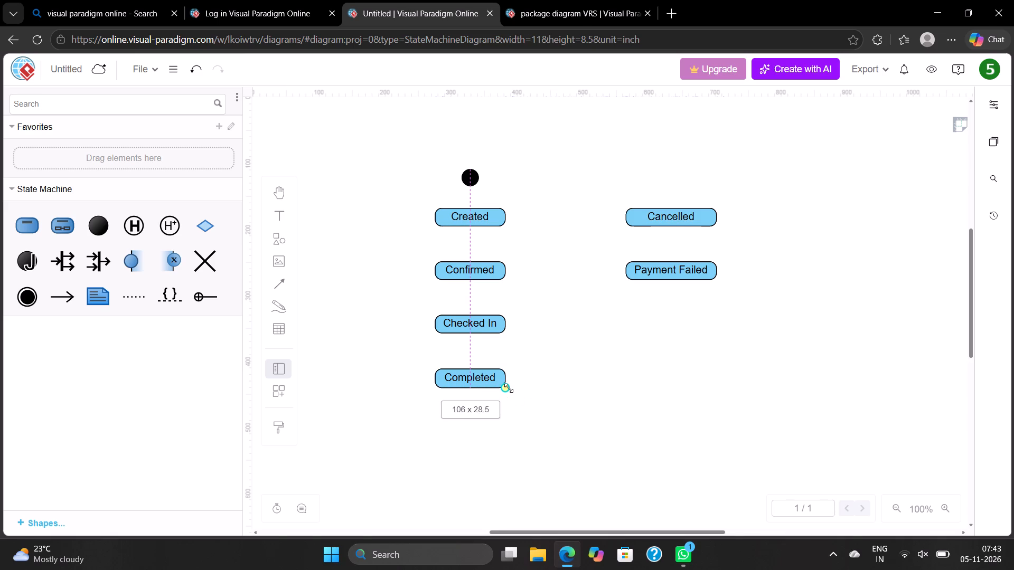
{"action": "left_click_drag", "start_coordinate": [509, 388], "coordinate": [509, 388]}
{"action": "left_click", "coordinate": [561, 392]}
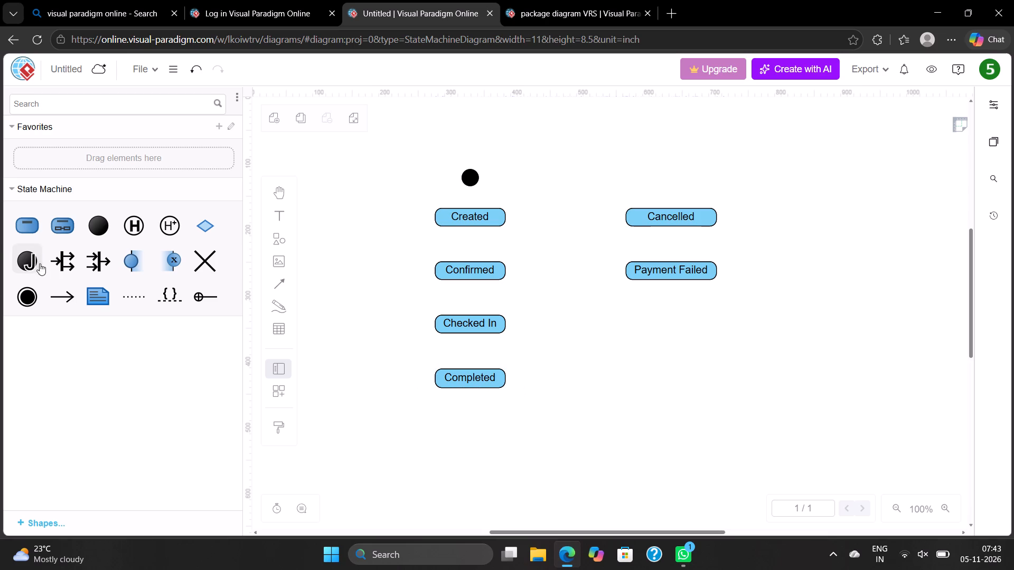
Add a final state node to the diagram and place it just below the Completed state.
{"action": "left_click", "coordinate": [27, 298]}
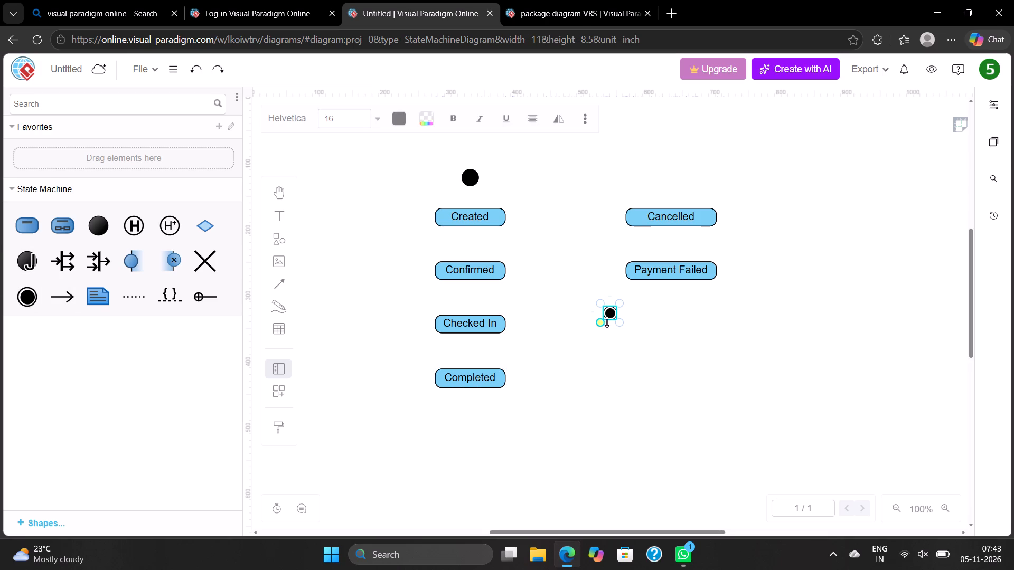
{"action": "left_click_drag", "start_coordinate": [612, 313], "coordinate": [501, 424]}
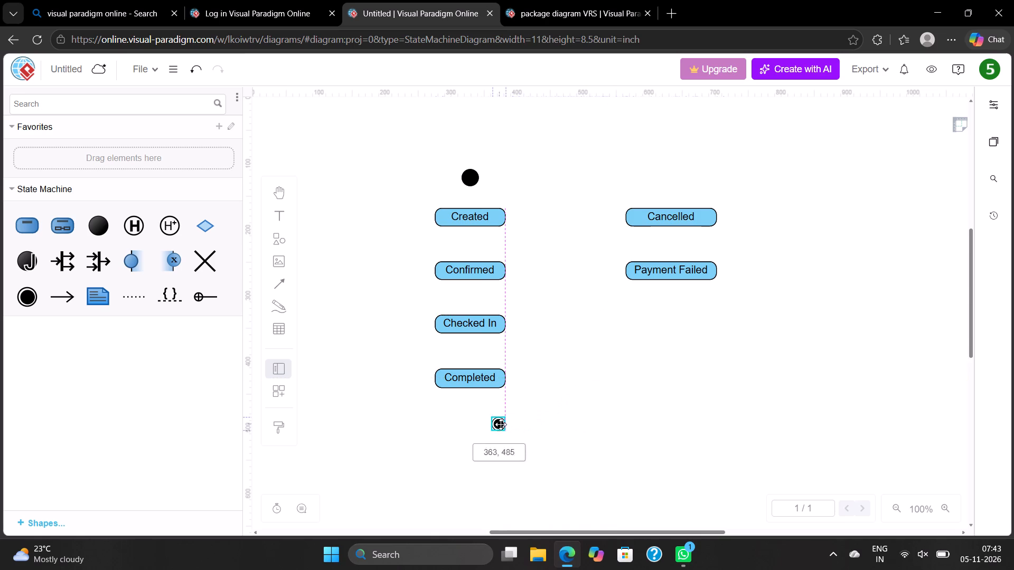
{"action": "left_click_drag", "start_coordinate": [501, 424], "coordinate": [481, 423]}
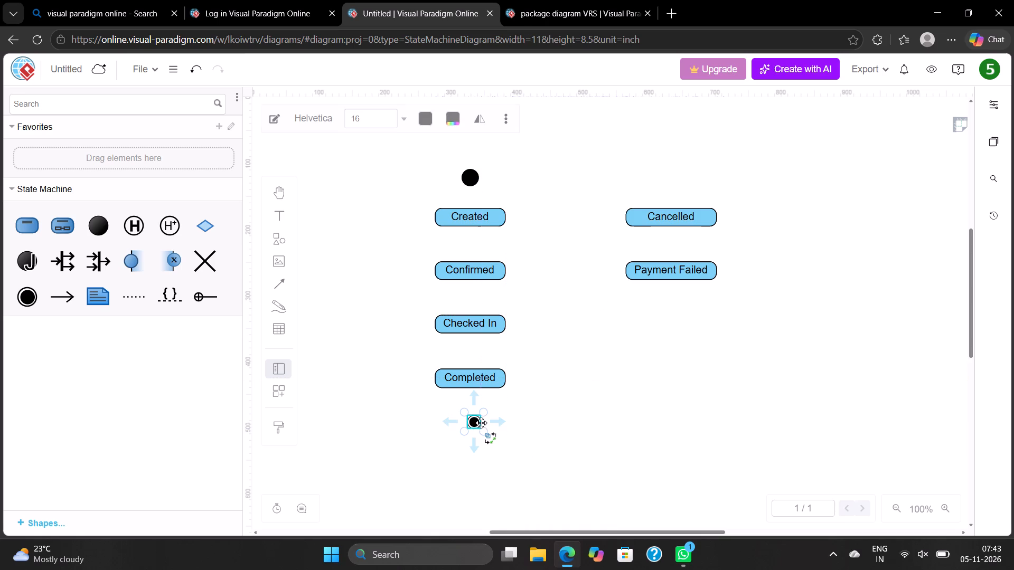
Enlarge the final state node and centre it beneath the Completed state, in line with the initial node.
{"action": "left_click_drag", "start_coordinate": [482, 430], "coordinate": [492, 432]}
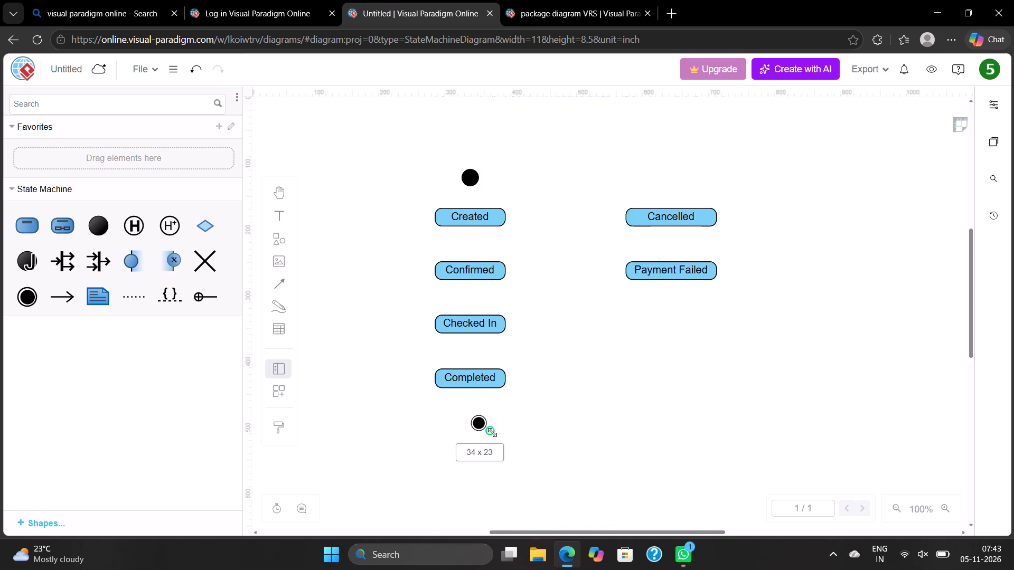
{"action": "left_click_drag", "start_coordinate": [492, 432], "coordinate": [501, 438]}
{"action": "left_click_drag", "start_coordinate": [489, 429], "coordinate": [481, 429]}
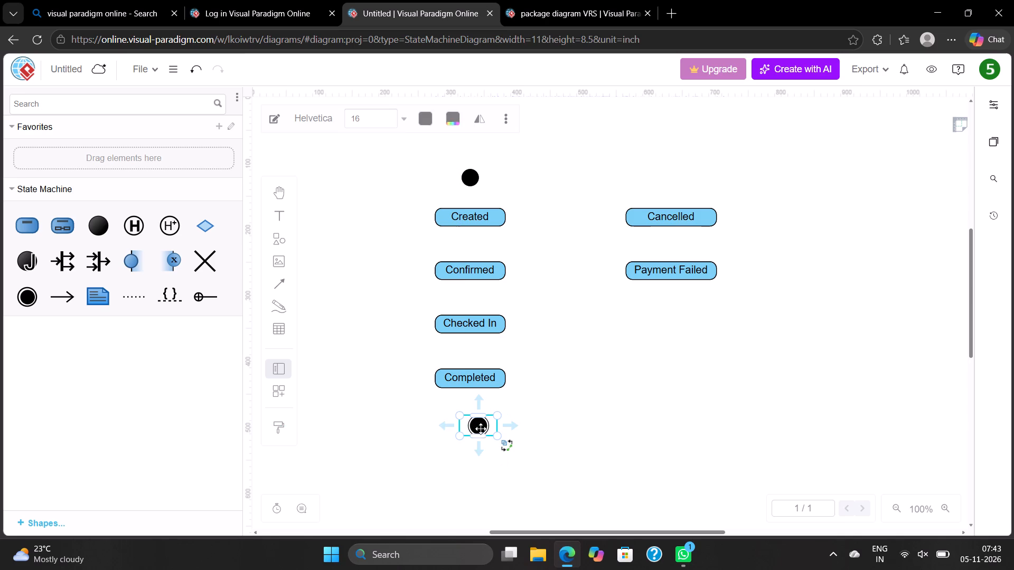
{"action": "left_click", "coordinate": [561, 394]}
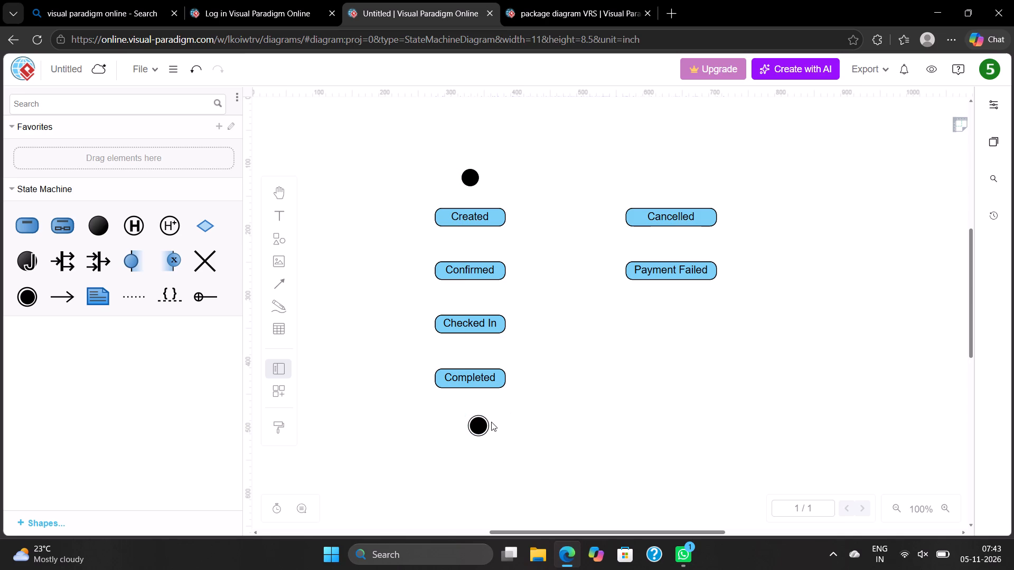
{"action": "left_click_drag", "start_coordinate": [481, 425], "coordinate": [475, 422]}
{"action": "left_click", "coordinate": [591, 397]}
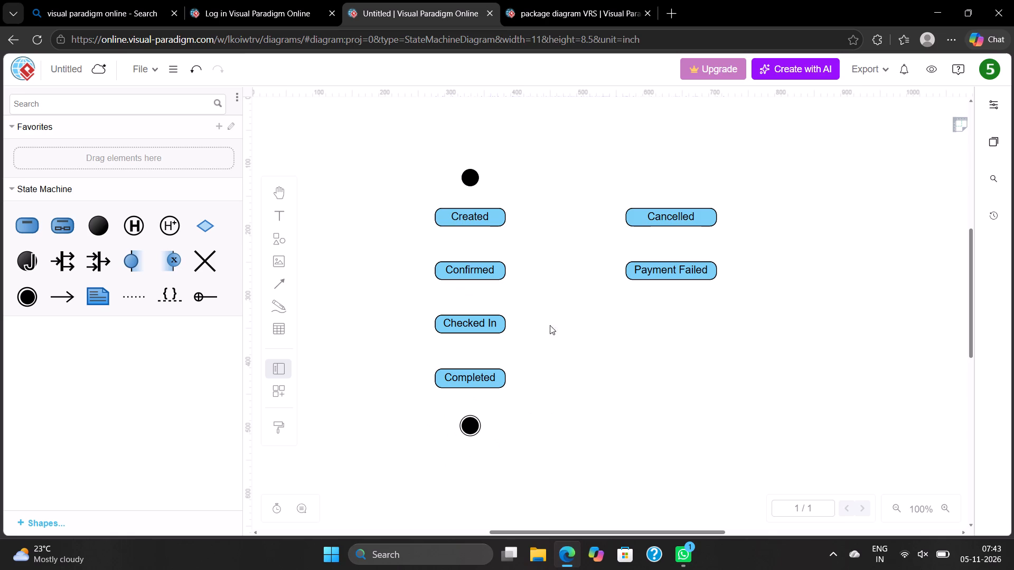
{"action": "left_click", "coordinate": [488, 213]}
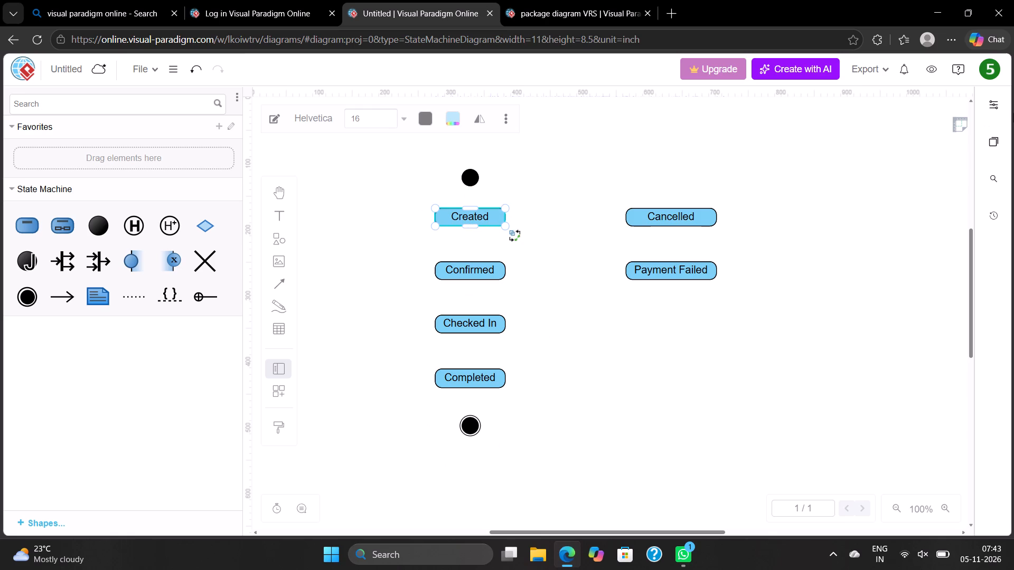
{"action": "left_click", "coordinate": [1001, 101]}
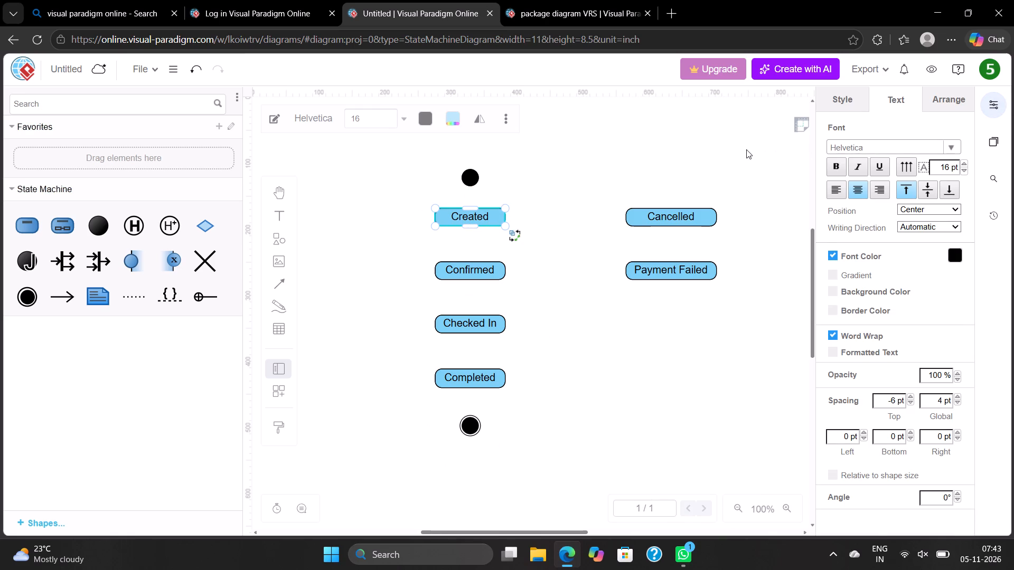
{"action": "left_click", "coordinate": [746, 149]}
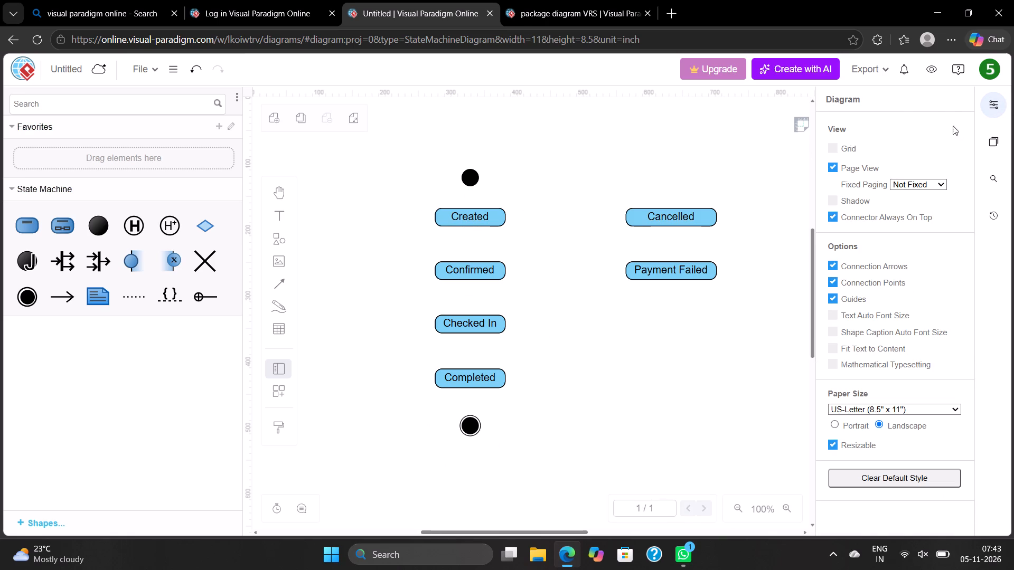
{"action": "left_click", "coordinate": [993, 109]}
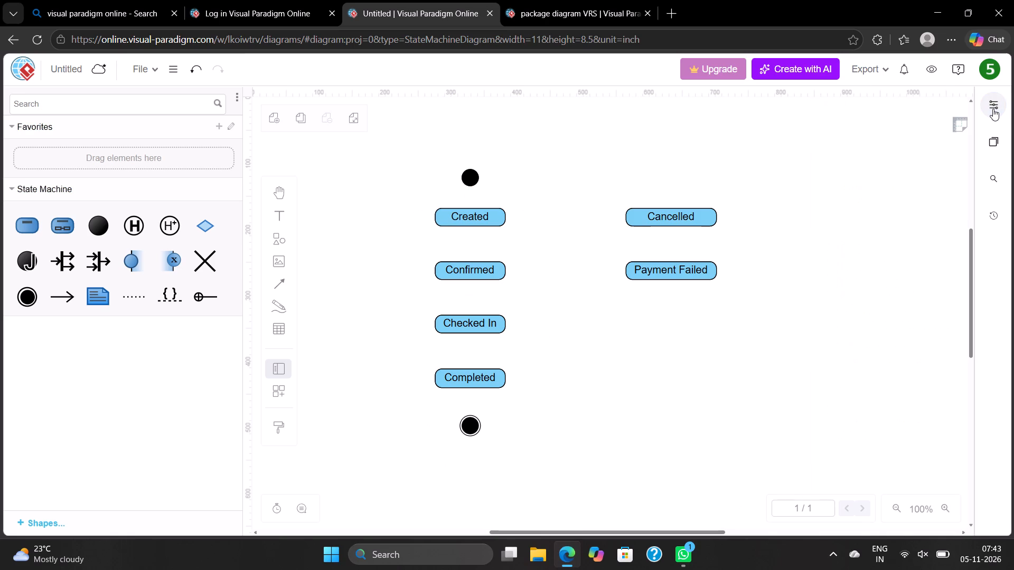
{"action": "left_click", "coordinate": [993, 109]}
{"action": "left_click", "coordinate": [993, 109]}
Apply the flat light blue preset style with a darker blue outline to the Created state.
{"action": "left_click", "coordinate": [468, 215]}
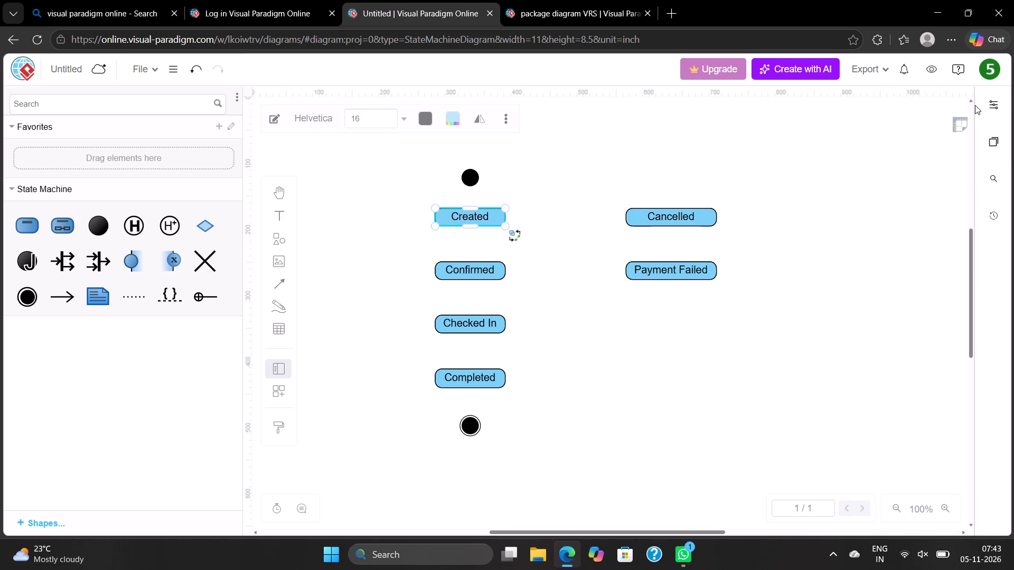
{"action": "left_click", "coordinate": [998, 104]}
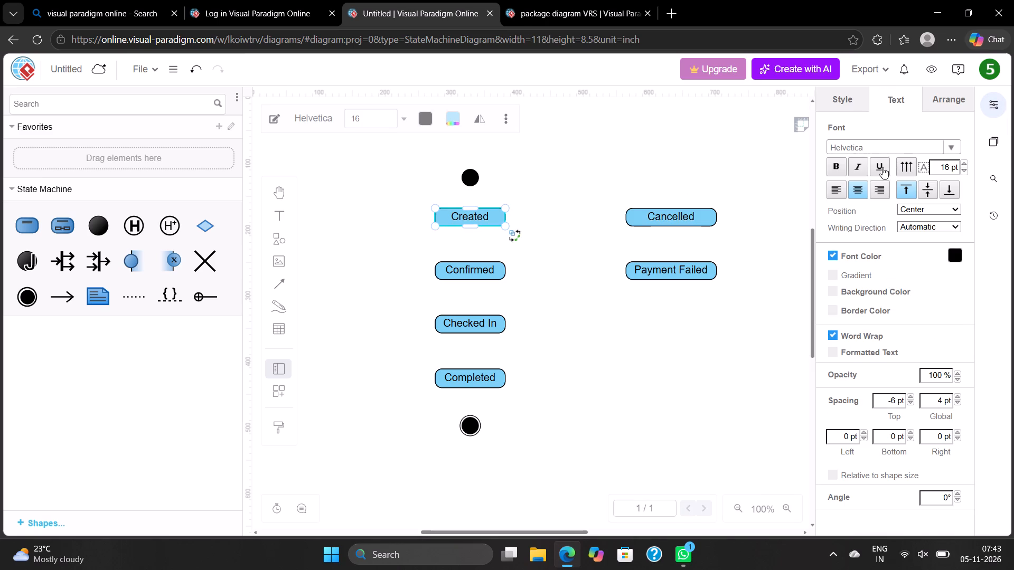
{"action": "left_click", "coordinate": [841, 103]}
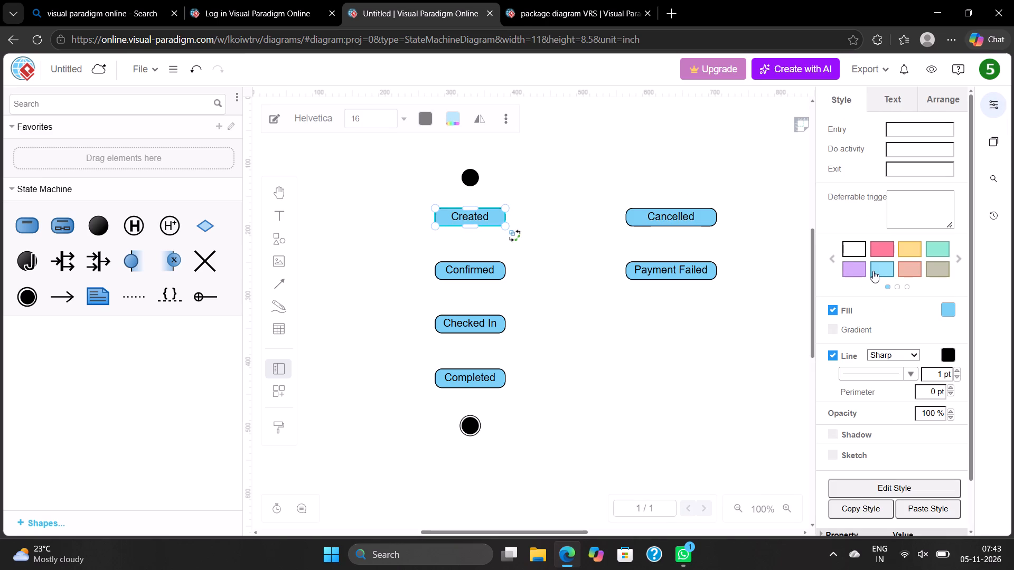
{"action": "left_click", "coordinate": [886, 267]}
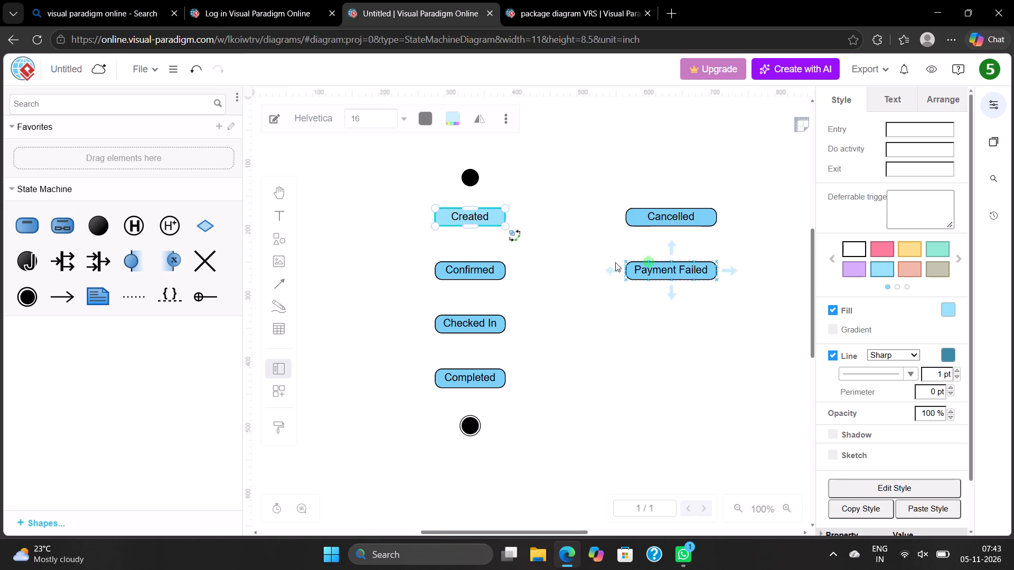
Apply the mint green gradient preset style to the Confirmed state.
{"action": "left_click", "coordinate": [486, 270]}
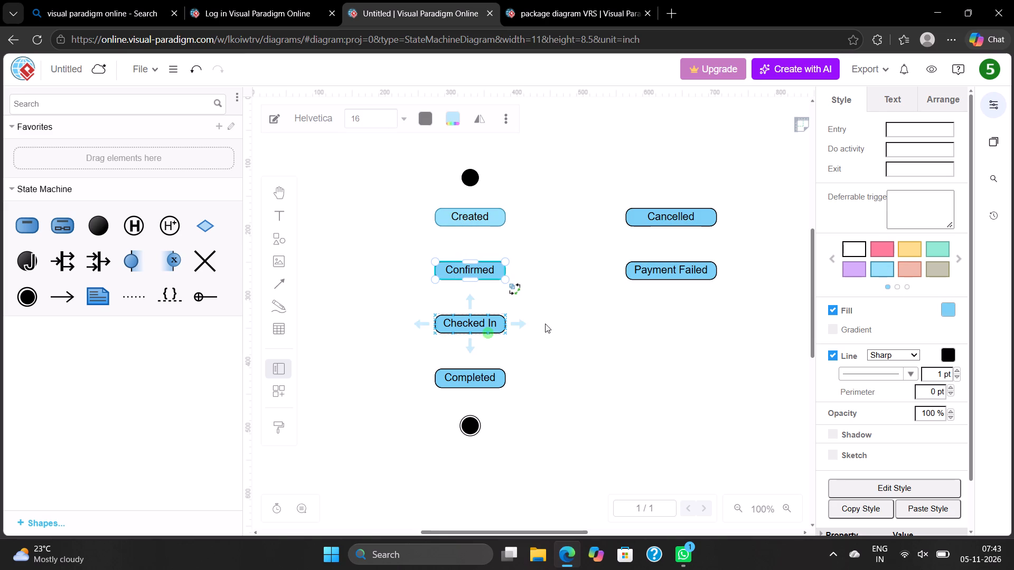
{"action": "left_click", "coordinate": [955, 265]}
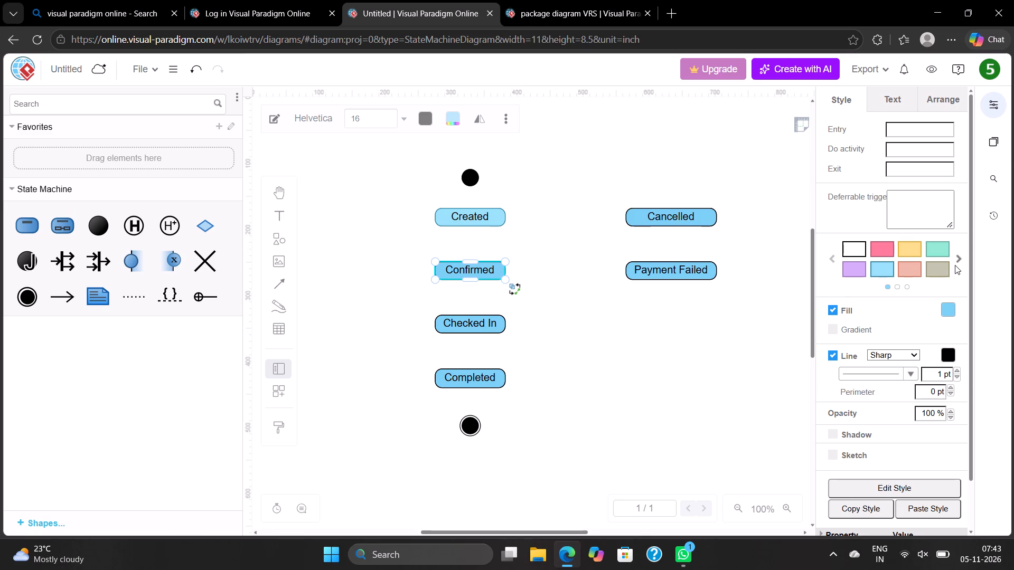
{"action": "left_click", "coordinate": [934, 253]}
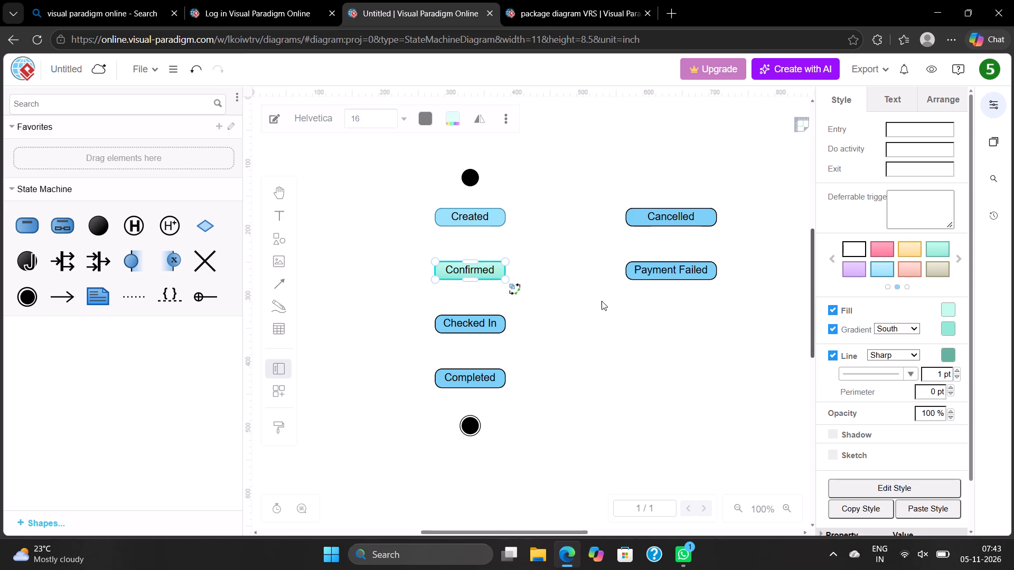
Try the purple gradient preset on the Checked In state, settling on the light blue gradient preset.
{"action": "left_click", "coordinate": [486, 329]}
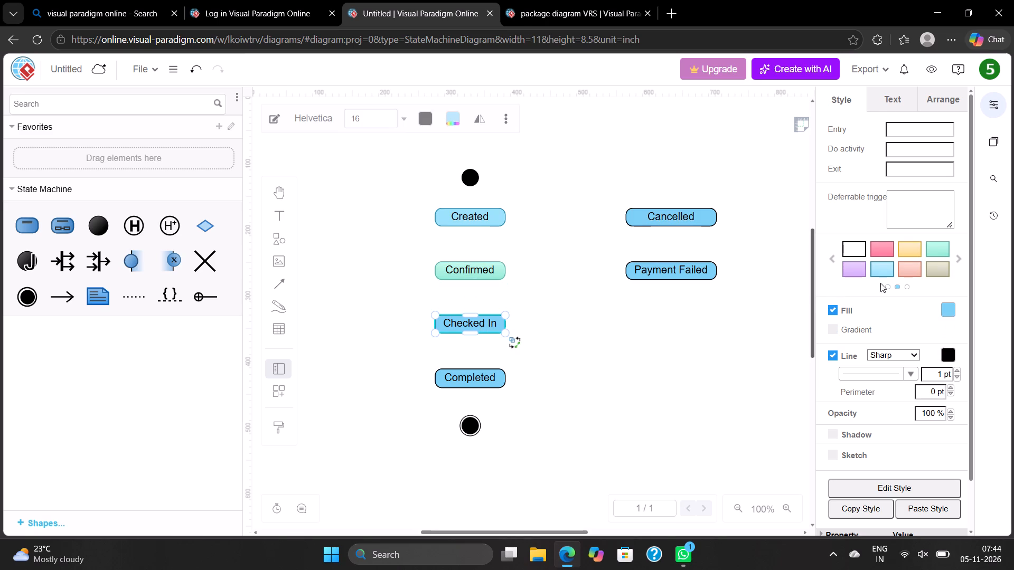
{"action": "left_click", "coordinate": [852, 266]}
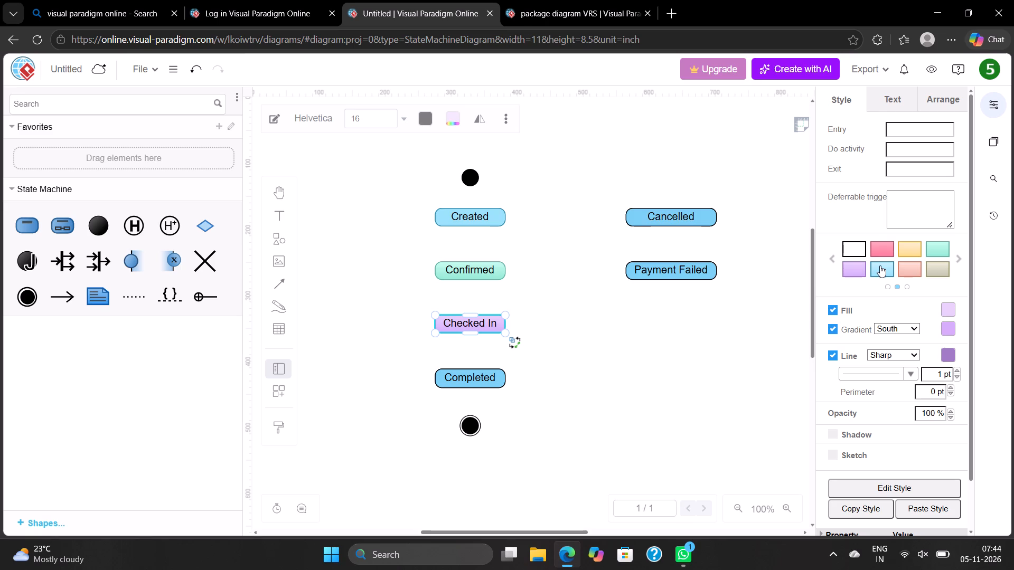
{"action": "left_click", "coordinate": [880, 265]}
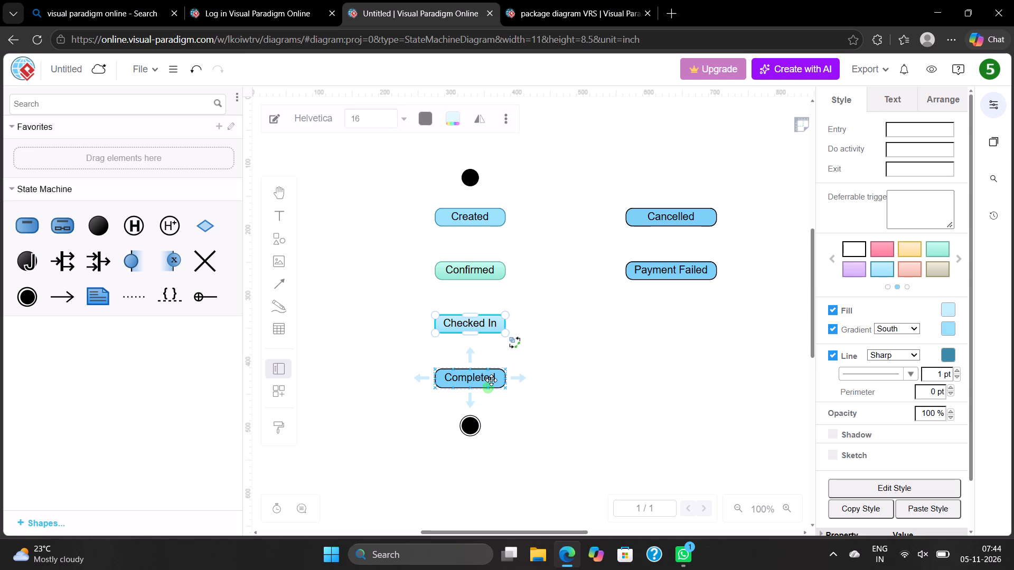
Apply the mint green gradient preset style to the Completed state.
{"action": "left_click", "coordinate": [491, 380]}
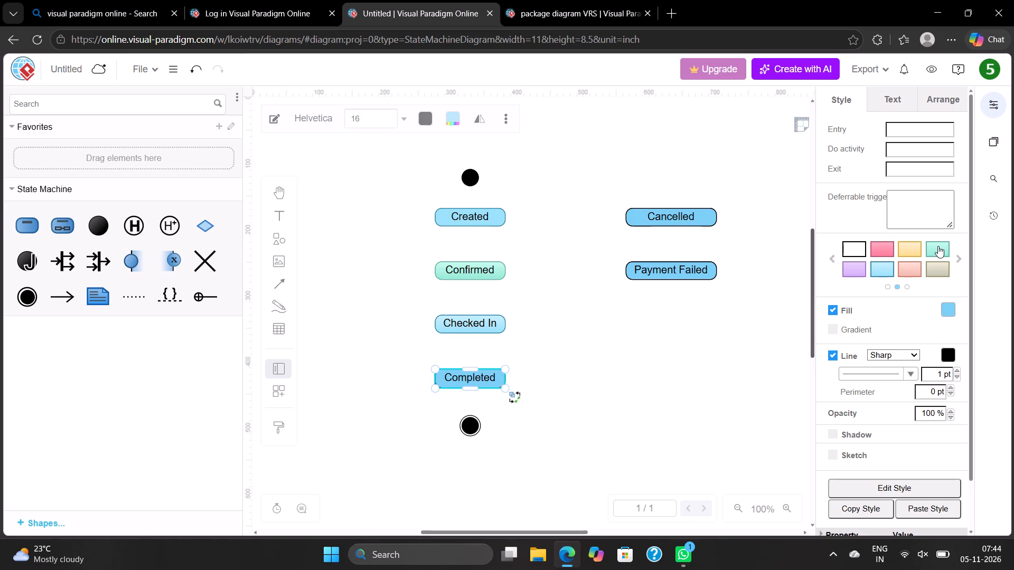
{"action": "left_click", "coordinate": [938, 246]}
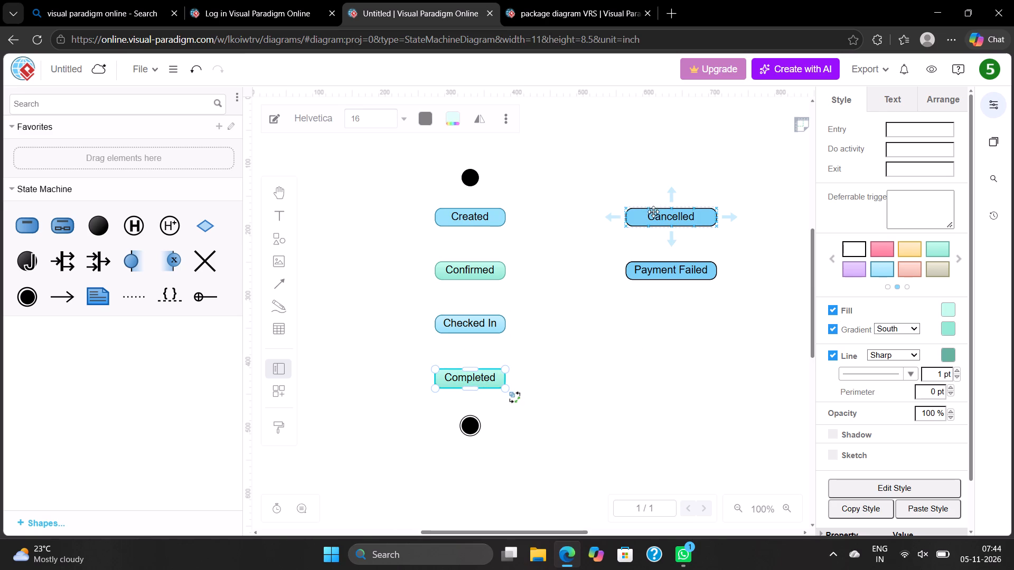
{"action": "left_click", "coordinate": [604, 199]}
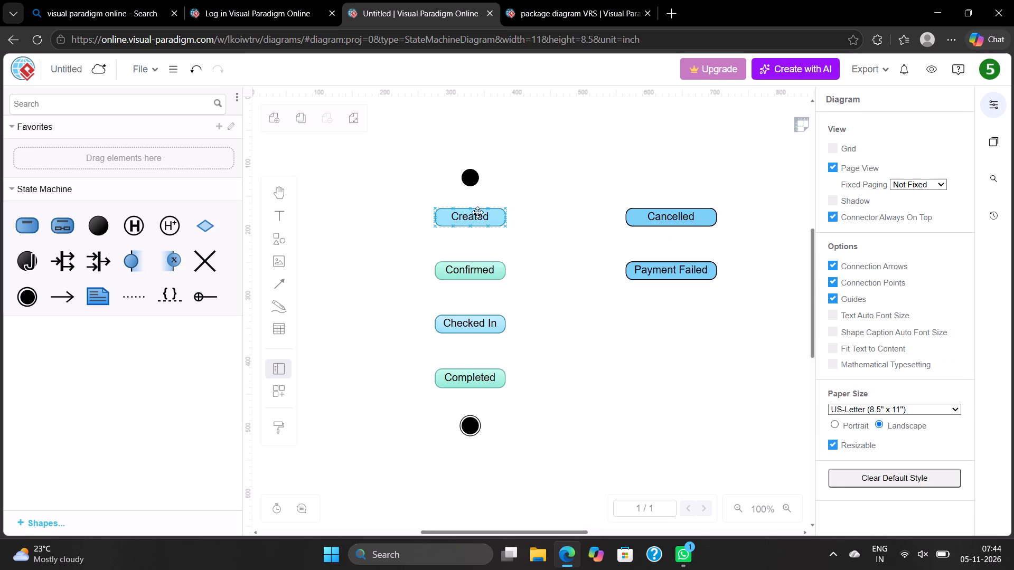
Draw a straight arrow connector from the initial node down to the top centre of the Created state, removing any stray connector.
{"action": "left_click", "coordinate": [278, 283]}
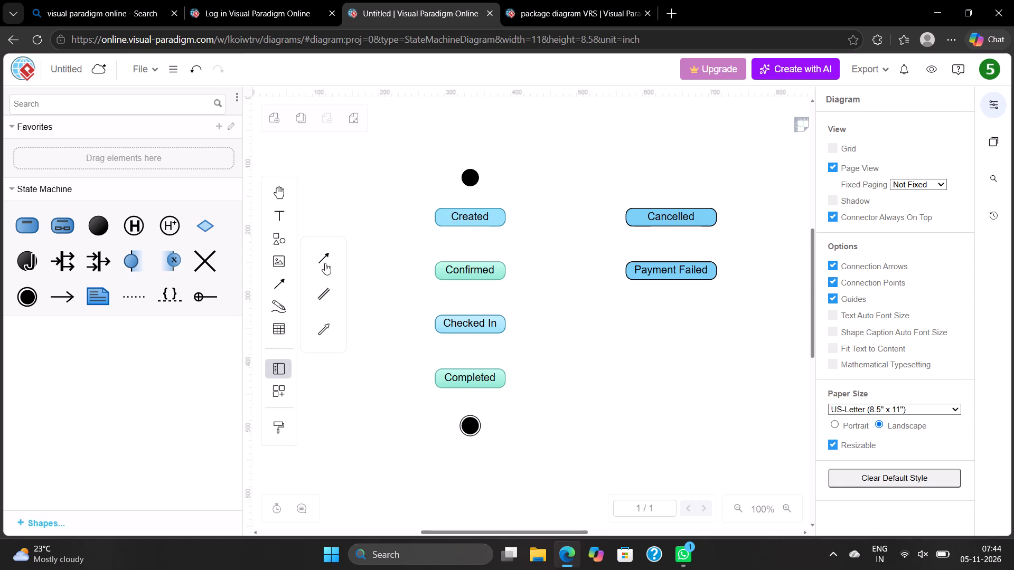
{"action": "left_click", "coordinate": [321, 261]}
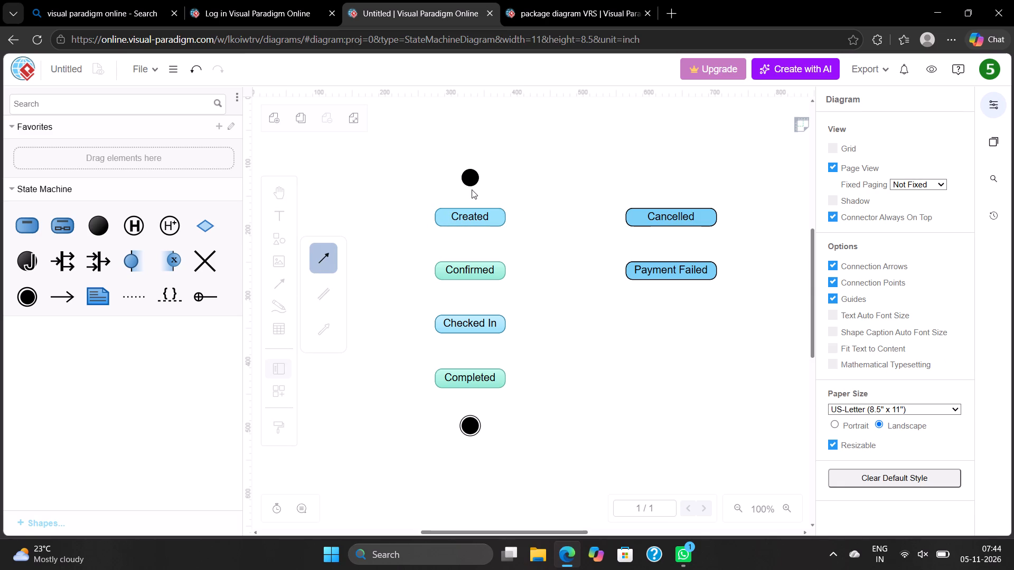
{"action": "left_click_drag", "start_coordinate": [468, 187], "coordinate": [473, 198]}
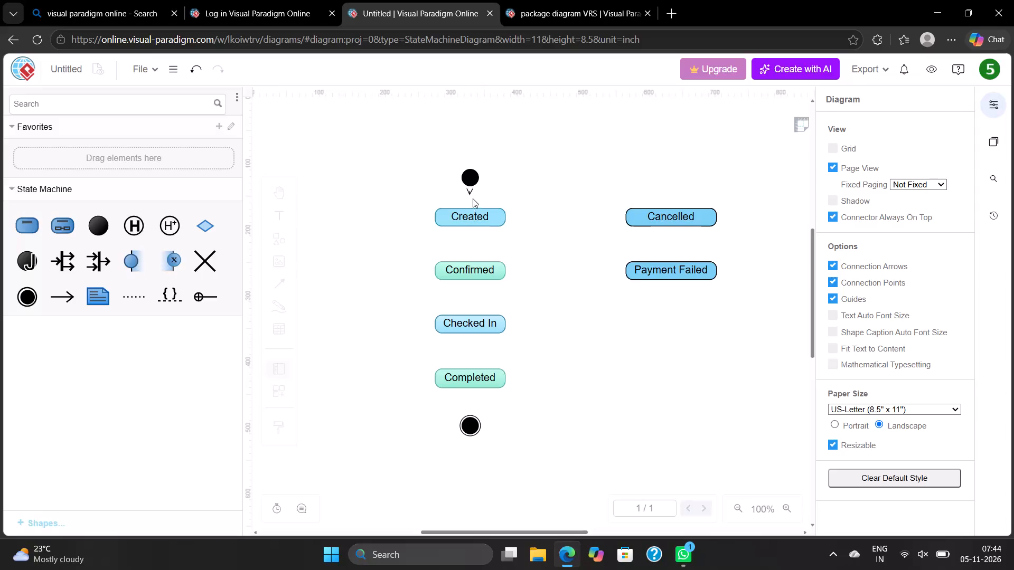
{"action": "left_click_drag", "start_coordinate": [473, 198], "coordinate": [473, 214]}
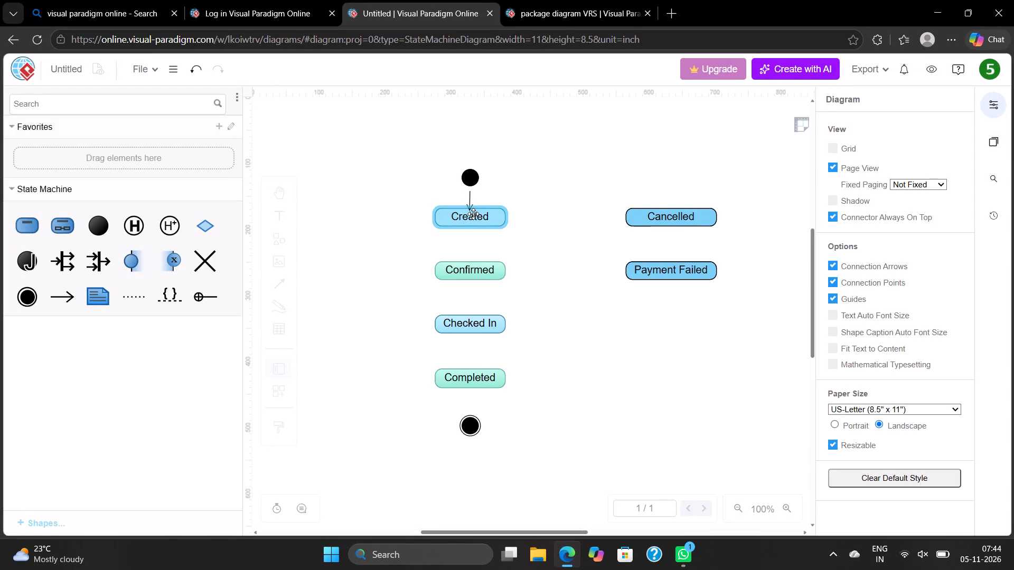
{"action": "left_click_drag", "start_coordinate": [473, 214], "coordinate": [474, 213]}
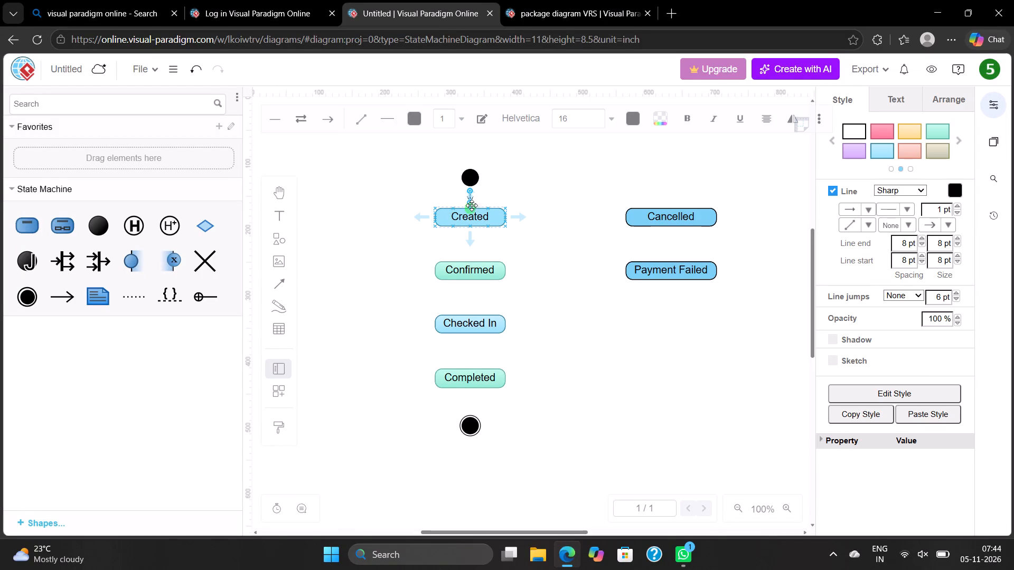
{"action": "left_click_drag", "start_coordinate": [469, 200], "coordinate": [469, 203]}
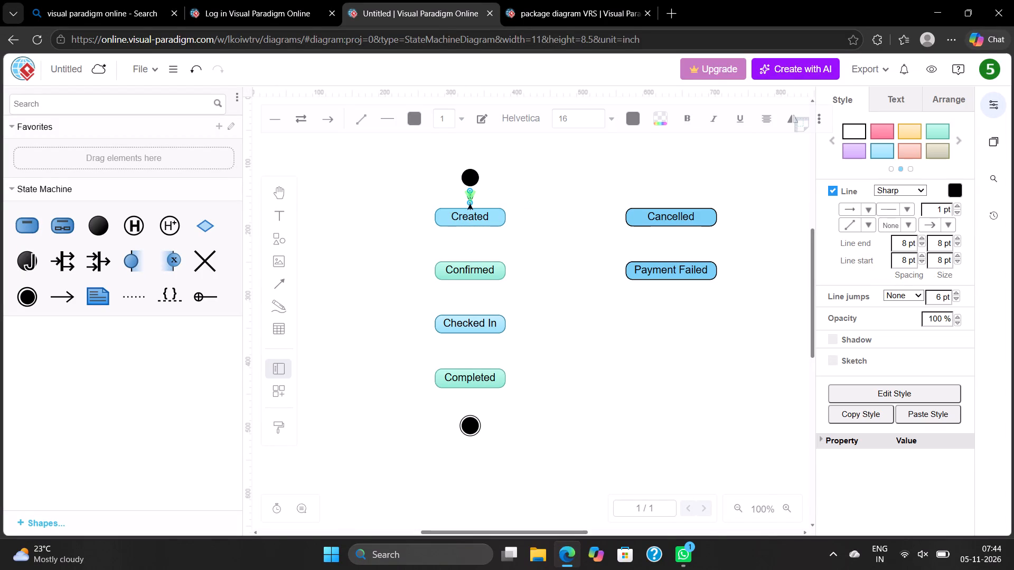
{"action": "left_click_drag", "start_coordinate": [469, 203], "coordinate": [469, 207]}
{"action": "left_click", "coordinate": [523, 161]}
{"action": "left_click_drag", "start_coordinate": [468, 204], "coordinate": [468, 208]}
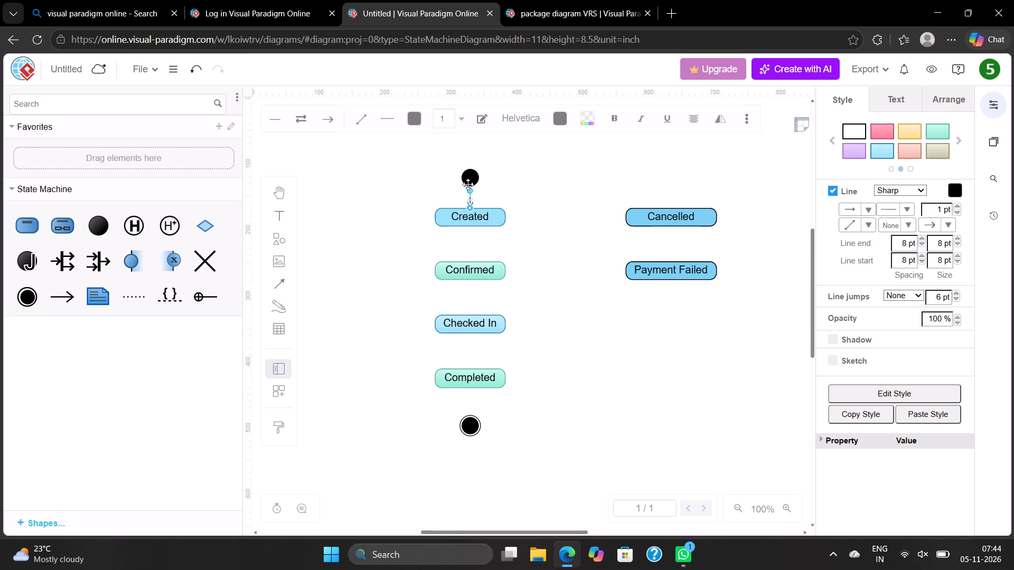
{"action": "left_click", "coordinate": [470, 189]}
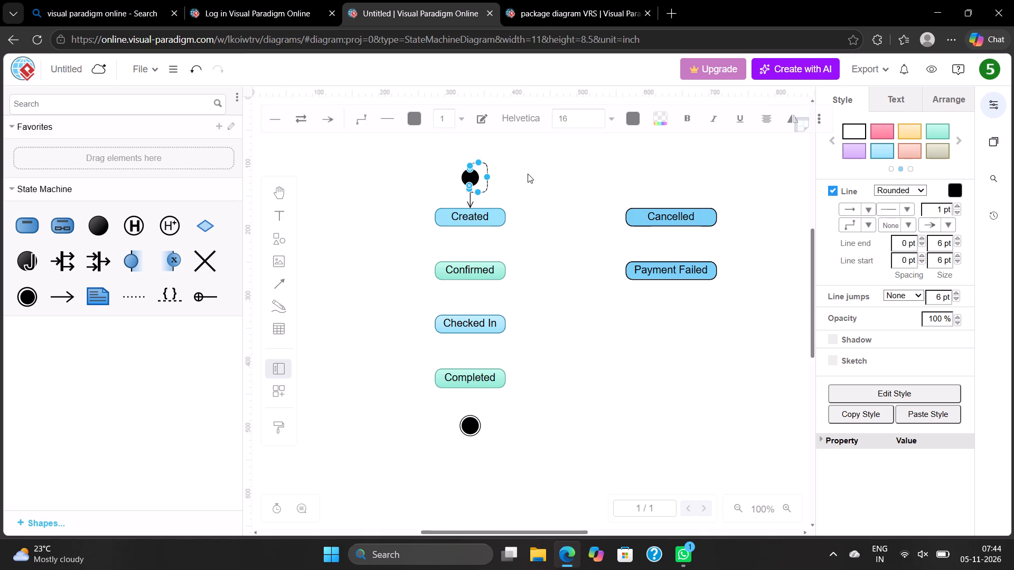
{"action": "key", "text": "Delete"}
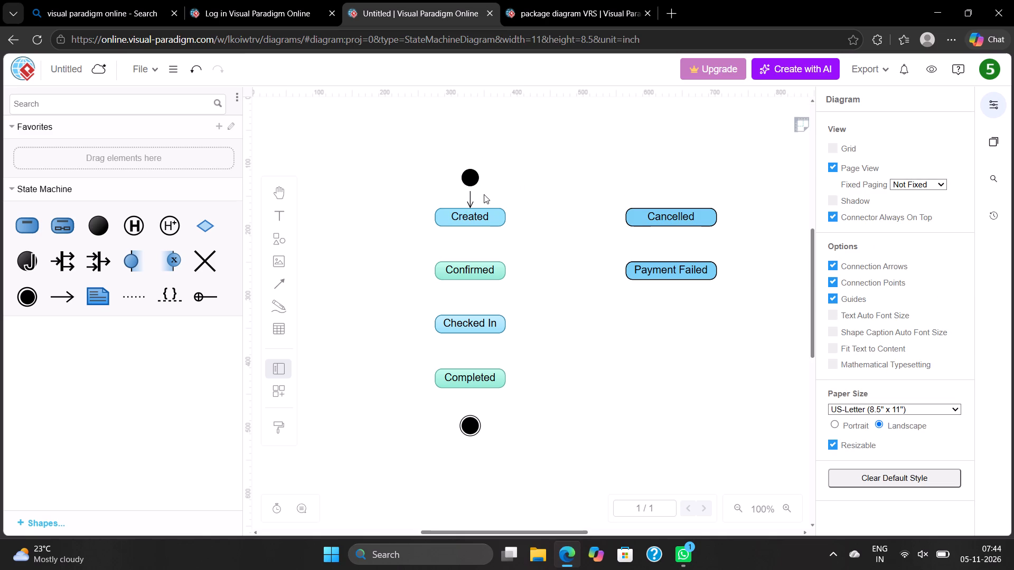
{"action": "left_click", "coordinate": [471, 197]}
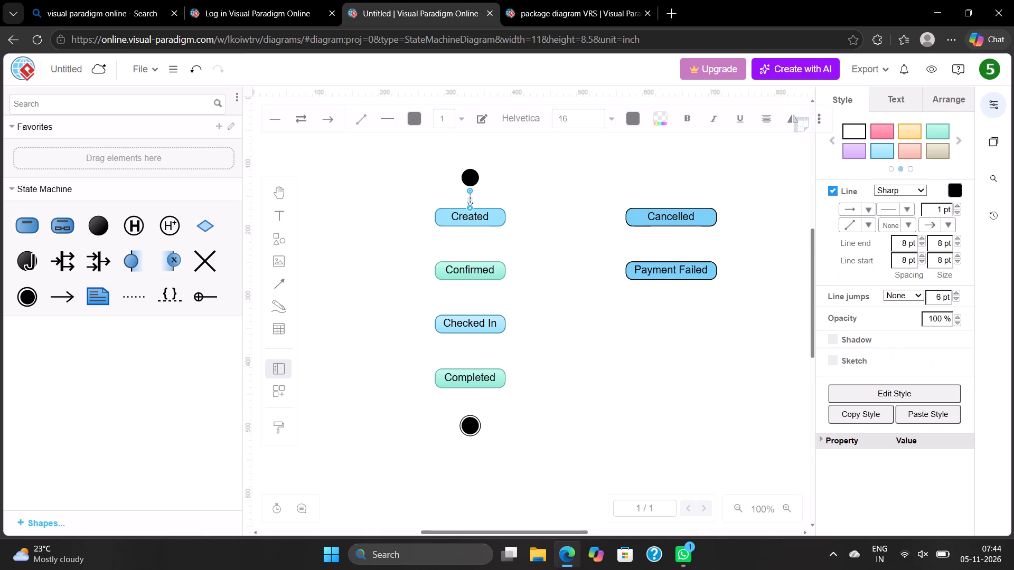
{"action": "left_click_drag", "start_coordinate": [470, 191], "coordinate": [470, 186]}
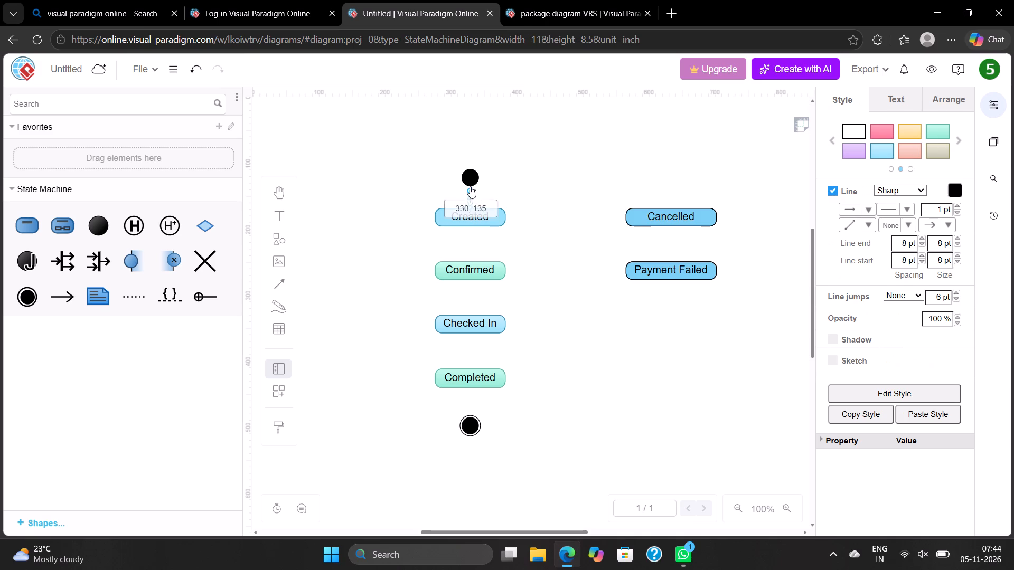
{"action": "left_click_drag", "start_coordinate": [470, 186], "coordinate": [470, 185]}
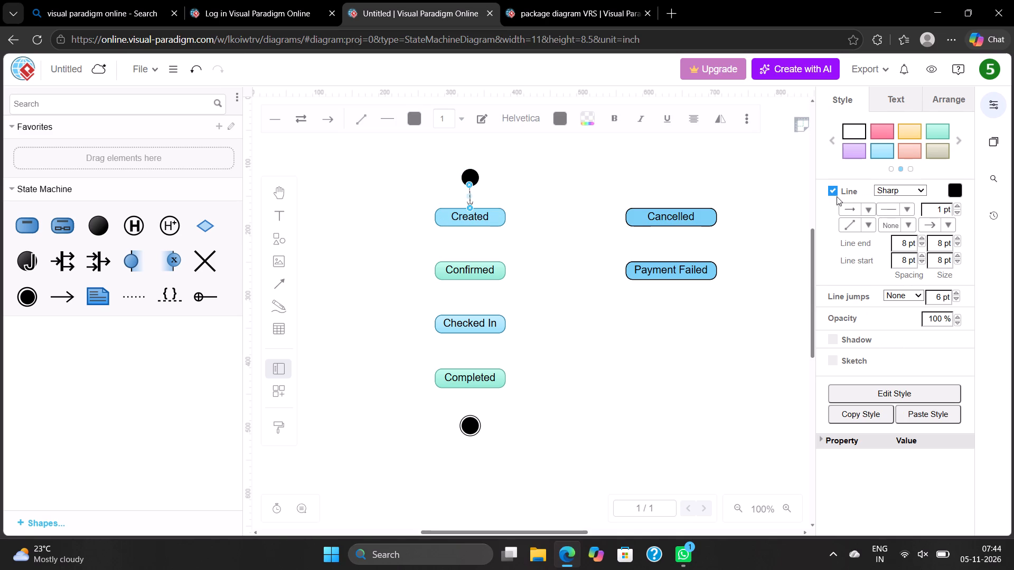
Change the end arrowhead of the connector between the initial node and Created to a solid filled triangle.
{"action": "left_click", "coordinate": [950, 224]}
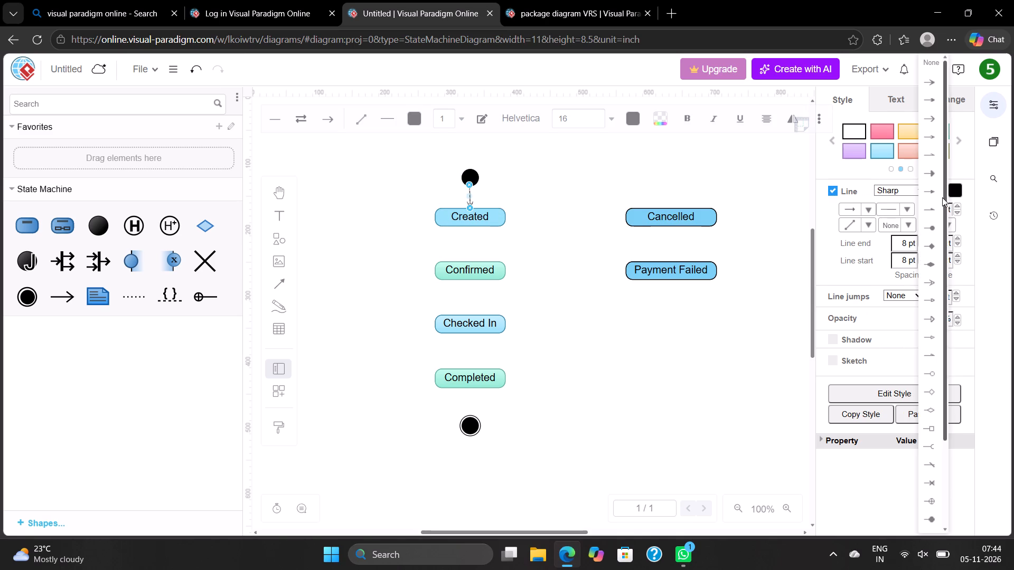
{"action": "left_click", "coordinate": [936, 174]}
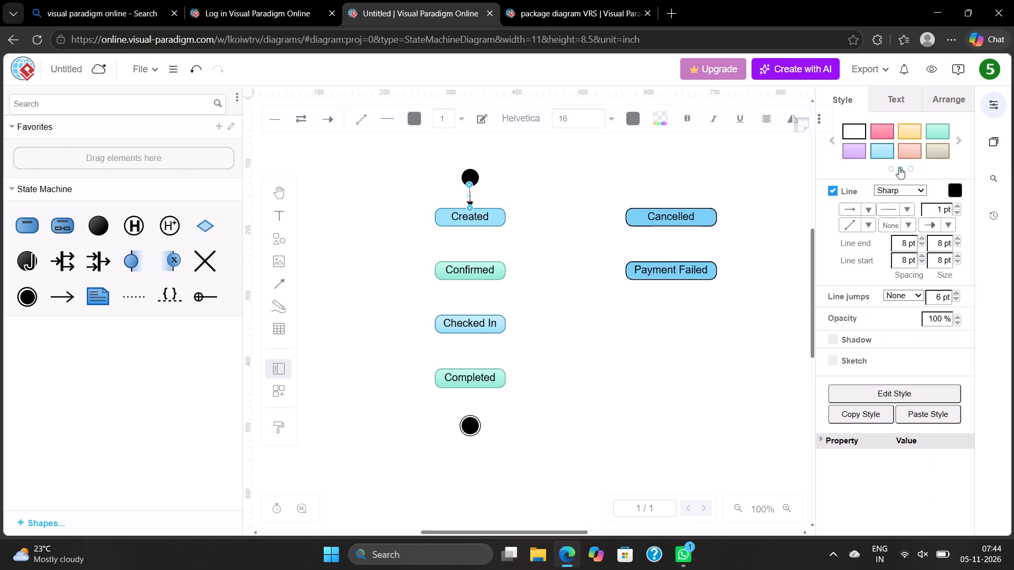
{"action": "left_click", "coordinate": [621, 170]}
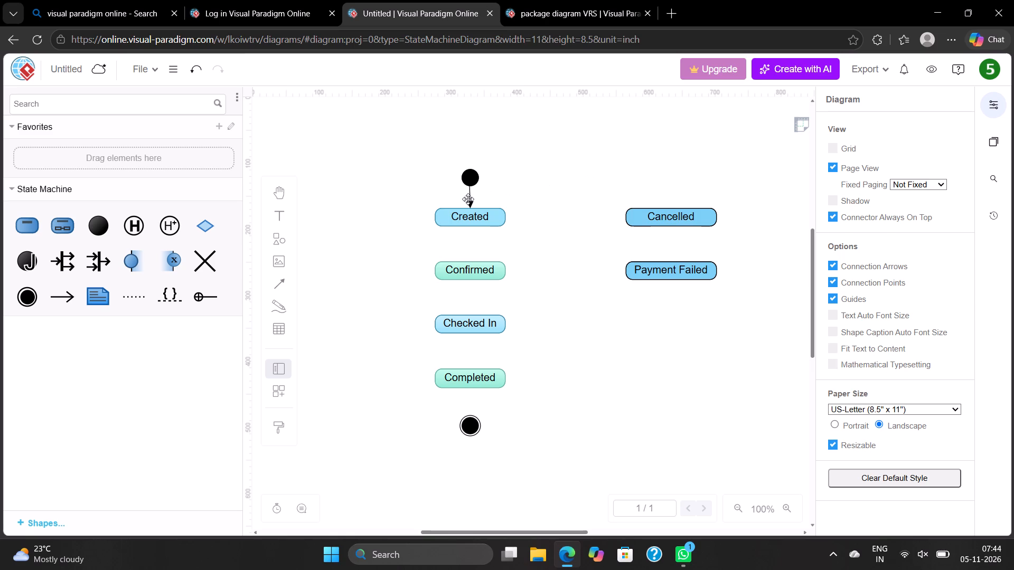
Copy the arrow and paste one copy into each gap from Created down through Confirmed, Checked In and Completed to the final node.
{"action": "right_click", "coordinate": [468, 199]}
{"action": "left_click", "coordinate": [504, 211]}
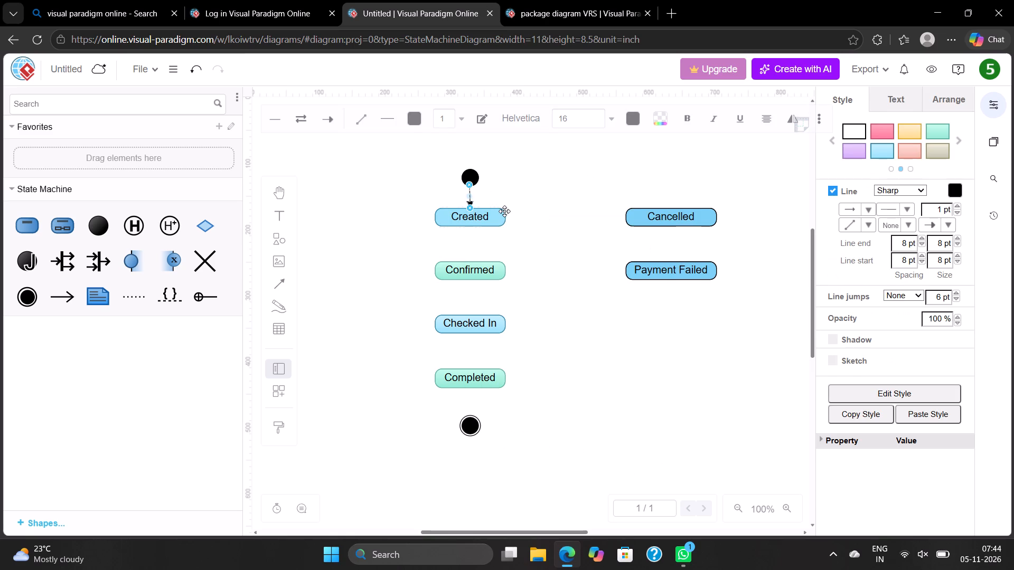
{"action": "left_click", "coordinate": [464, 249]}
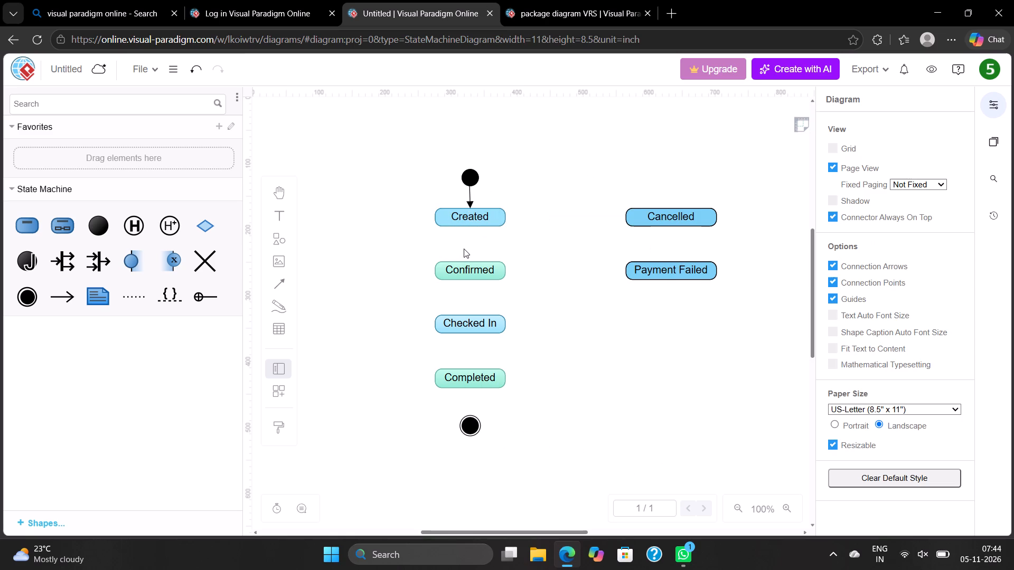
{"action": "key", "text": "ctrl+v"}
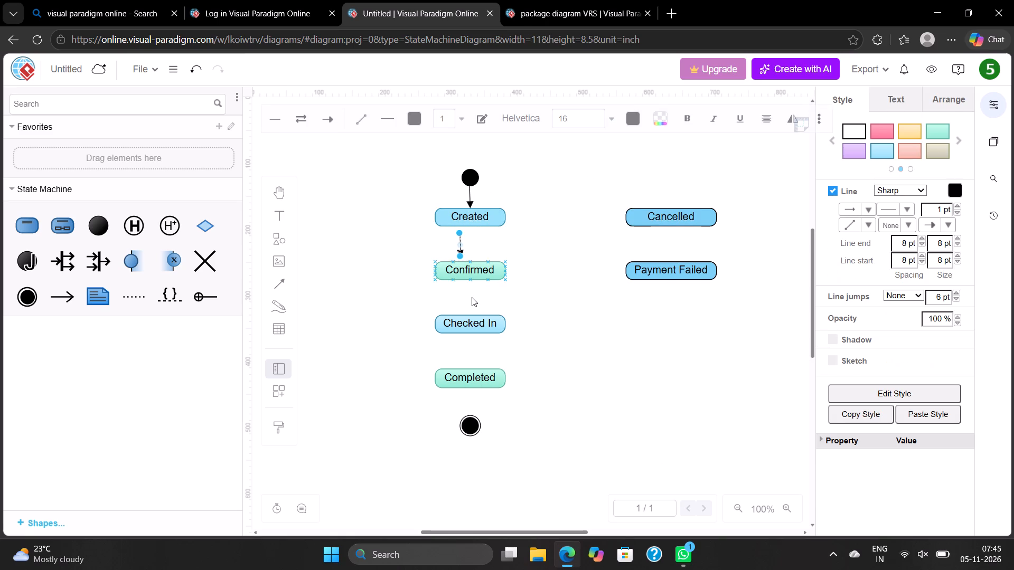
{"action": "left_click", "coordinate": [472, 297]}
{"action": "key", "text": "ctrl+v"}
{"action": "left_click", "coordinate": [468, 361]}
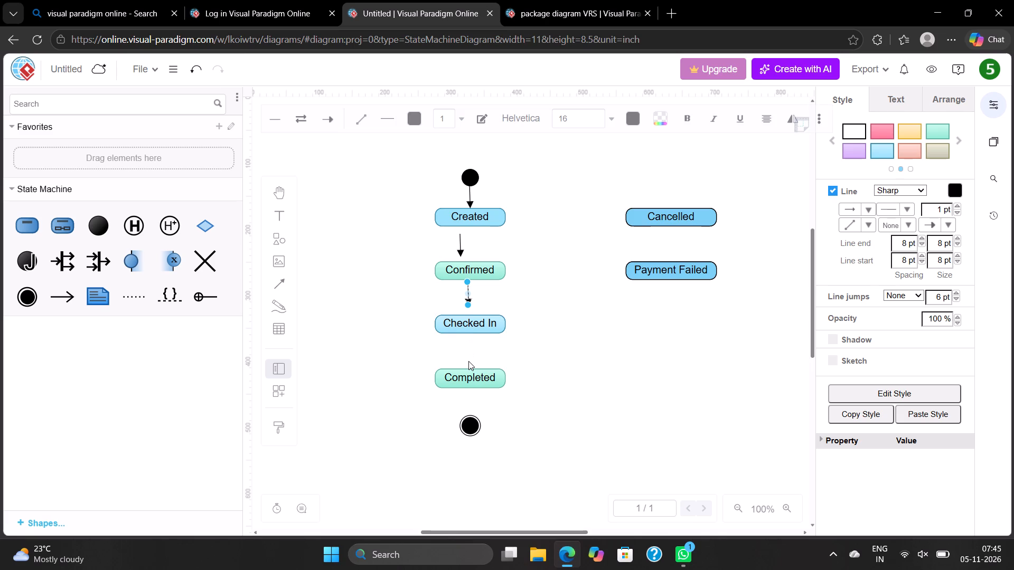
{"action": "key", "text": "ctrl+v"}
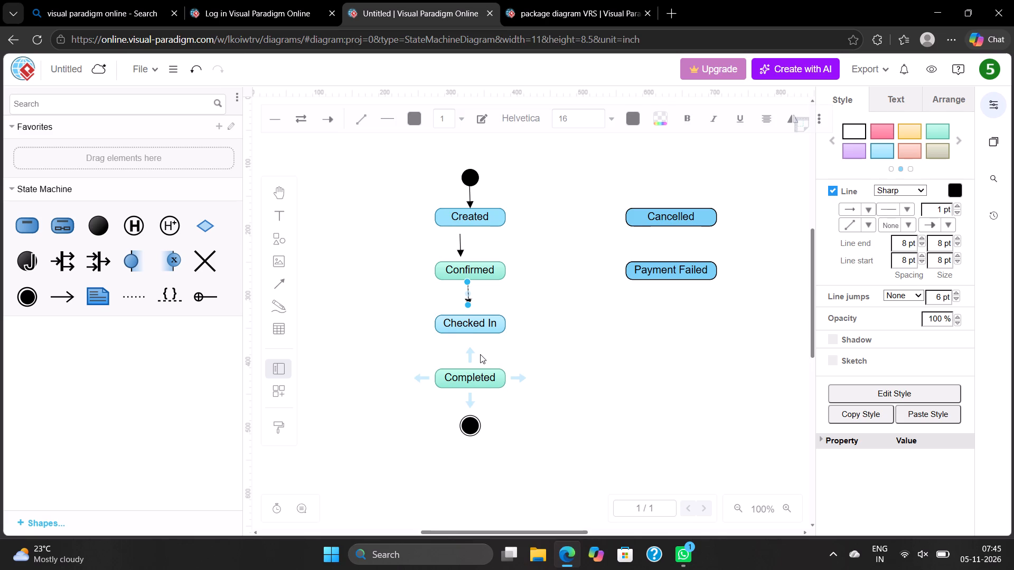
{"action": "left_click", "coordinate": [480, 354]}
{"action": "key", "text": "ctrl+v"}
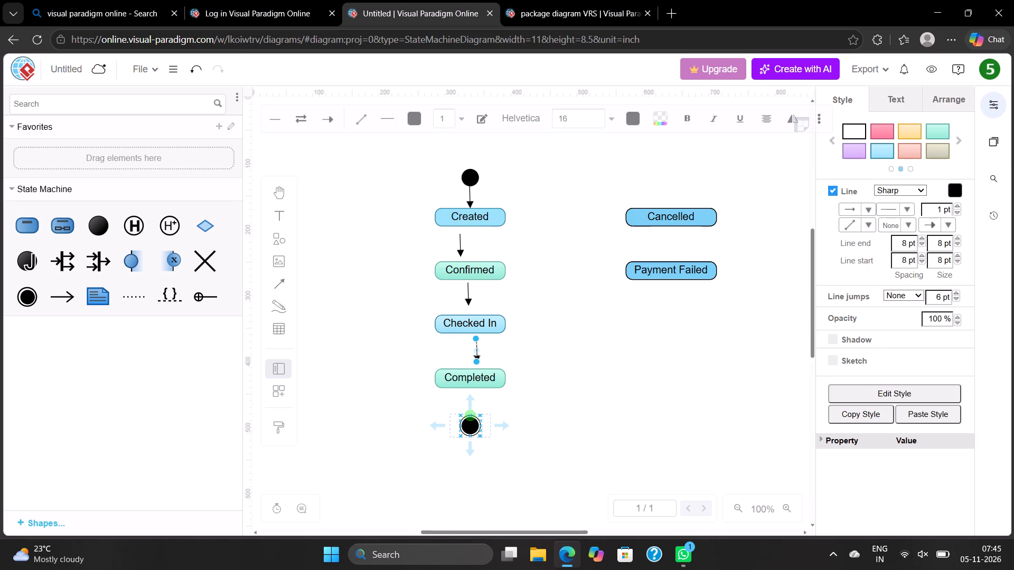
{"action": "left_click", "coordinate": [470, 402]}
{"action": "left_click", "coordinate": [470, 402]}
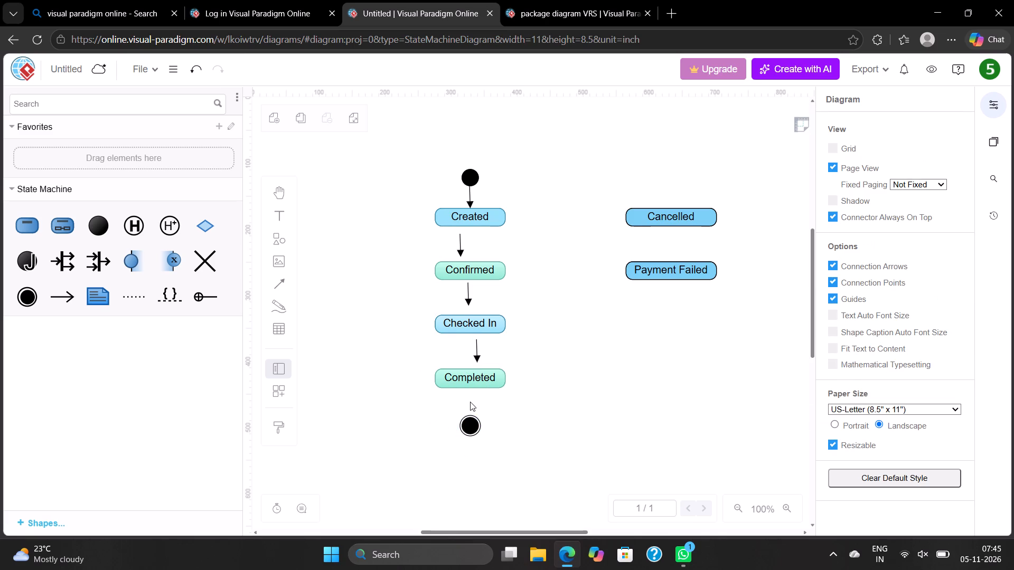
{"action": "key", "text": "ctrl+v"}
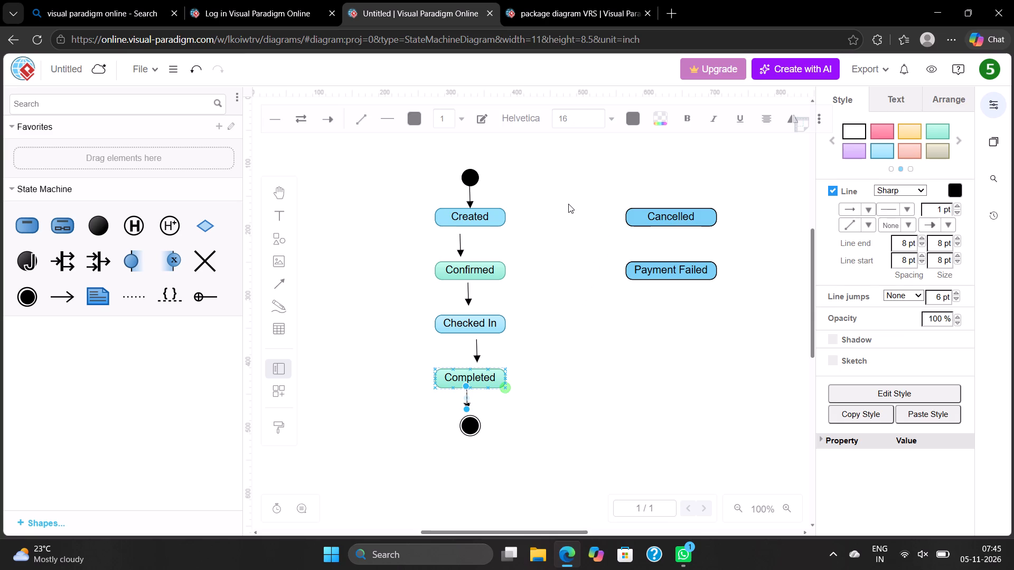
Paste two more copies of the arrow between the state columns, one near Cancelled and one near Payment Failed.
{"action": "left_click", "coordinate": [568, 204]}
{"action": "key", "text": "ctrl+v"}
{"action": "left_click", "coordinate": [558, 277]}
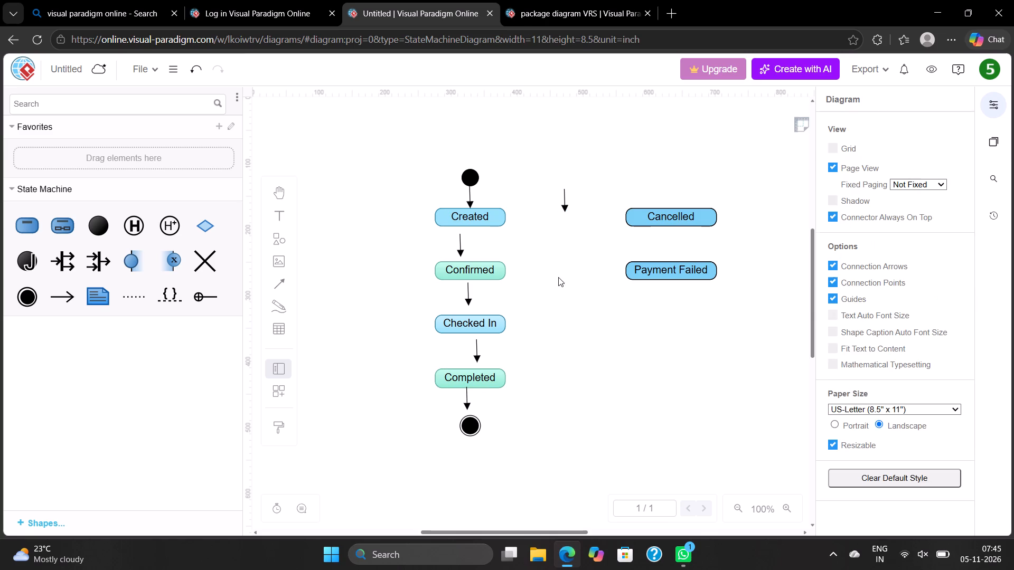
{"action": "key", "text": "ctrl+v"}
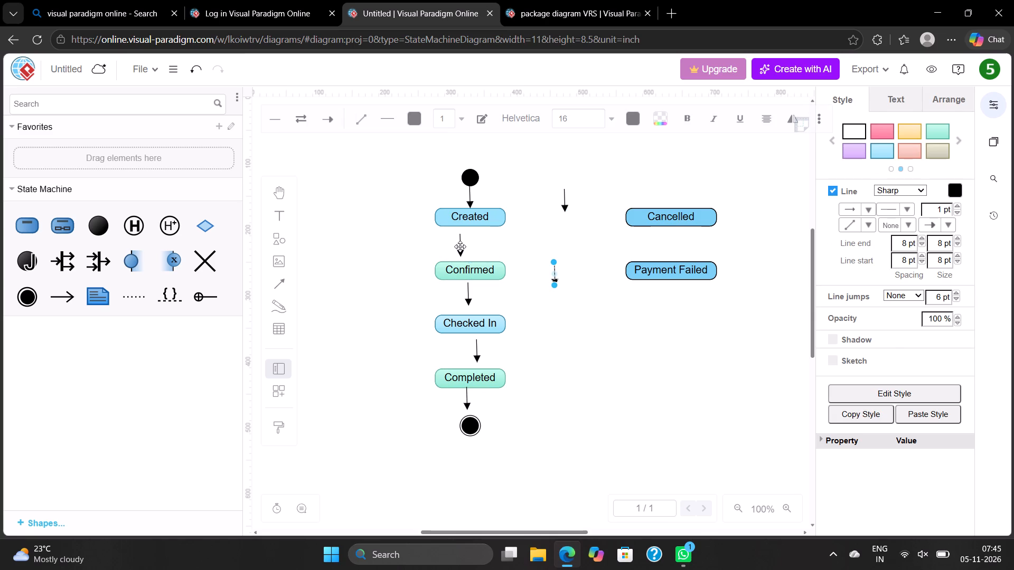
Attach the pasted arrow's start to the bottom centre of Created and its end to the top centre of Confirmed.
{"action": "left_click", "coordinate": [460, 246]}
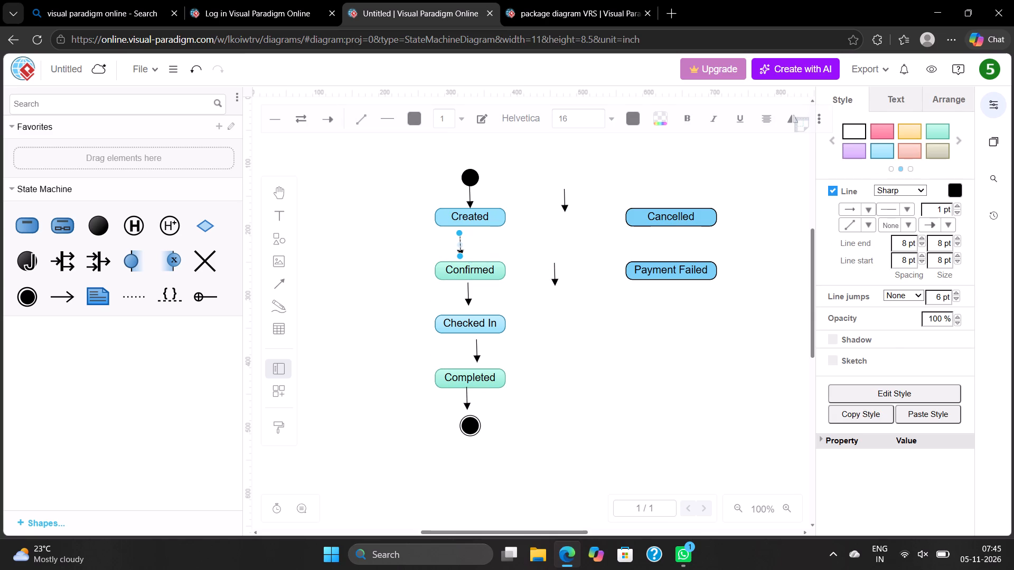
{"action": "left_click", "coordinate": [460, 242]}
{"action": "left_click_drag", "start_coordinate": [459, 235], "coordinate": [467, 229]}
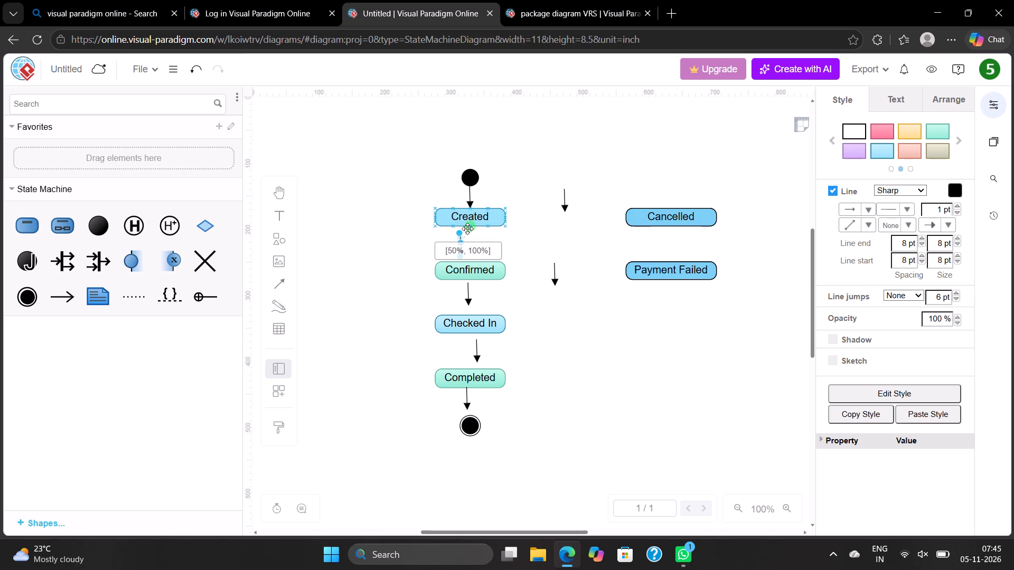
{"action": "left_click_drag", "start_coordinate": [467, 229], "coordinate": [470, 227]}
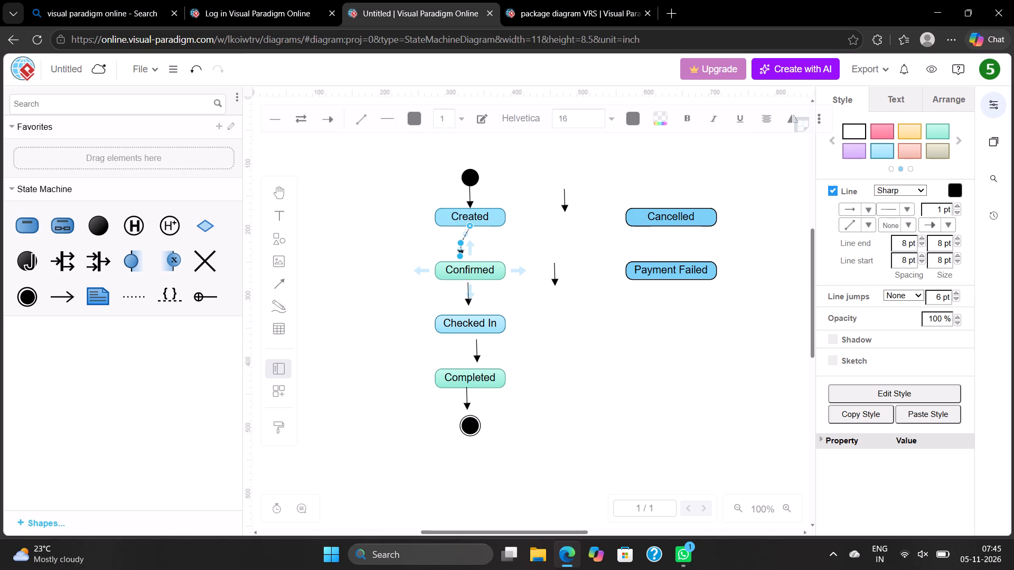
{"action": "left_click_drag", "start_coordinate": [459, 256], "coordinate": [467, 258]}
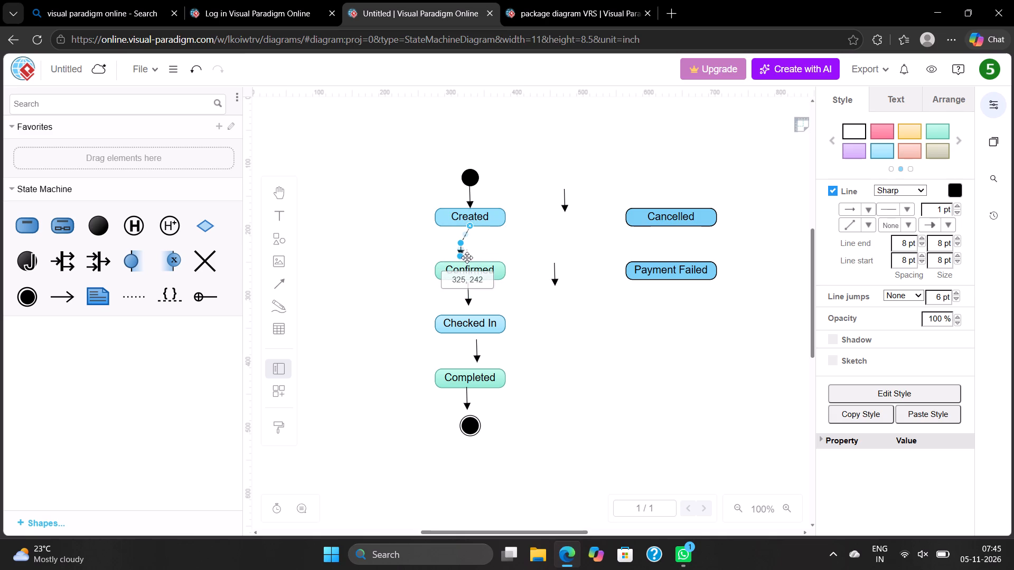
{"action": "left_click_drag", "start_coordinate": [467, 258], "coordinate": [469, 261]}
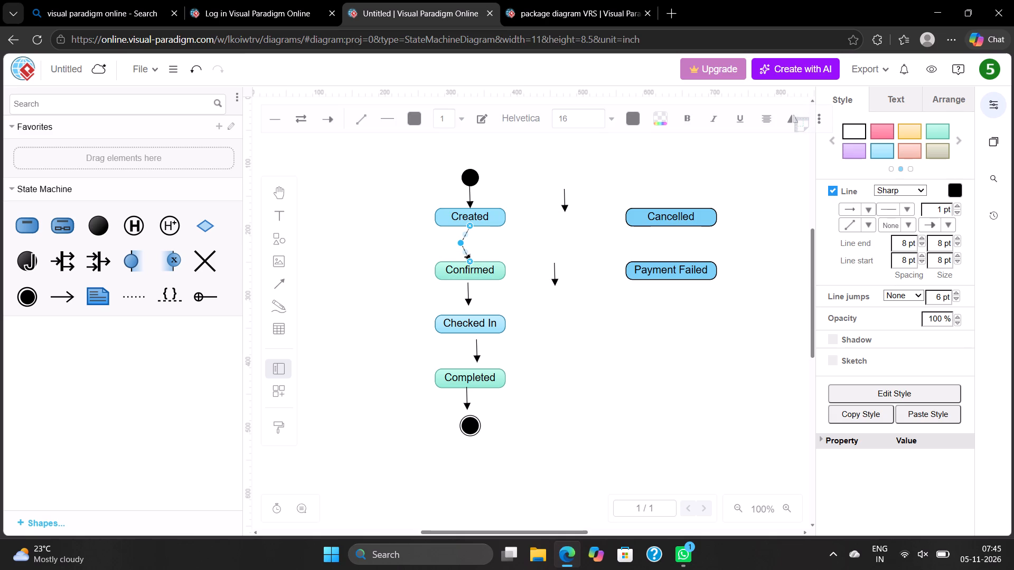
Straighten the bend in the arrow between Created and Confirmed into a vertical line.
{"action": "left_click_drag", "start_coordinate": [461, 243], "coordinate": [468, 243]}
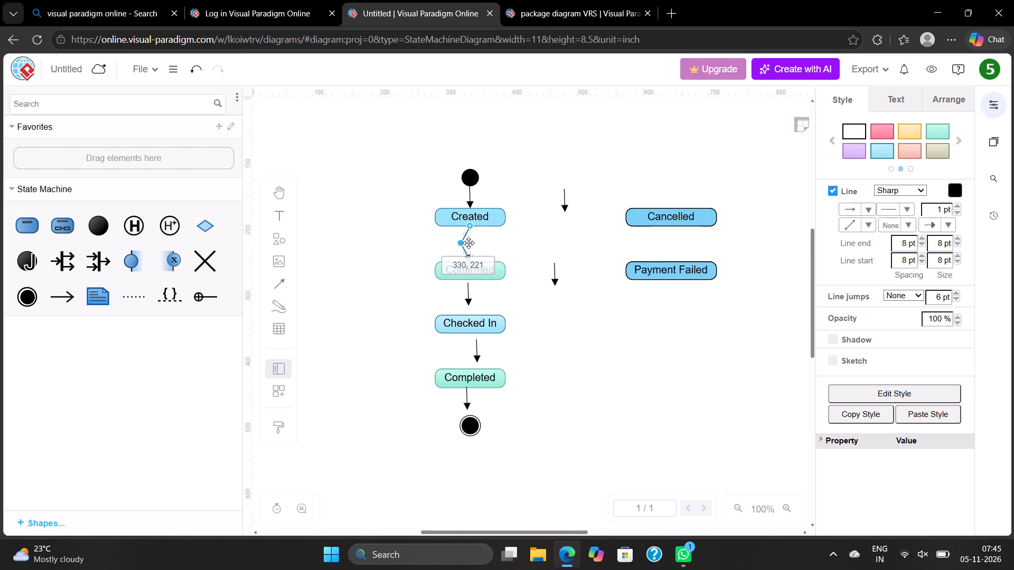
{"action": "left_click_drag", "start_coordinate": [468, 243], "coordinate": [470, 243]}
{"action": "left_click", "coordinate": [489, 245]}
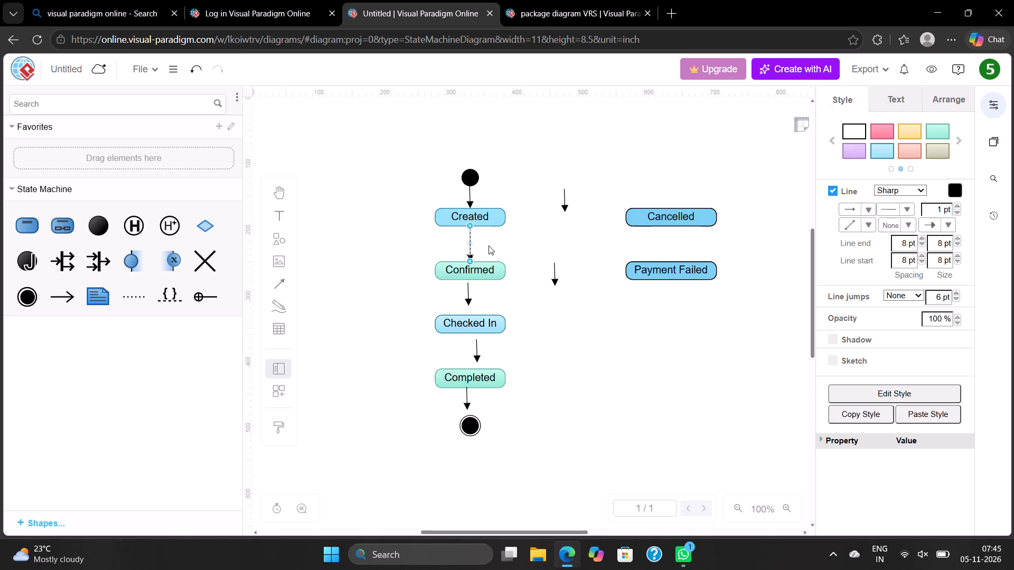
Align the pasted arrow below Confirmed and attach it from Confirmed's bottom centre to Checked In's top centre.
{"action": "left_click_drag", "start_coordinate": [467, 293], "coordinate": [473, 294]}
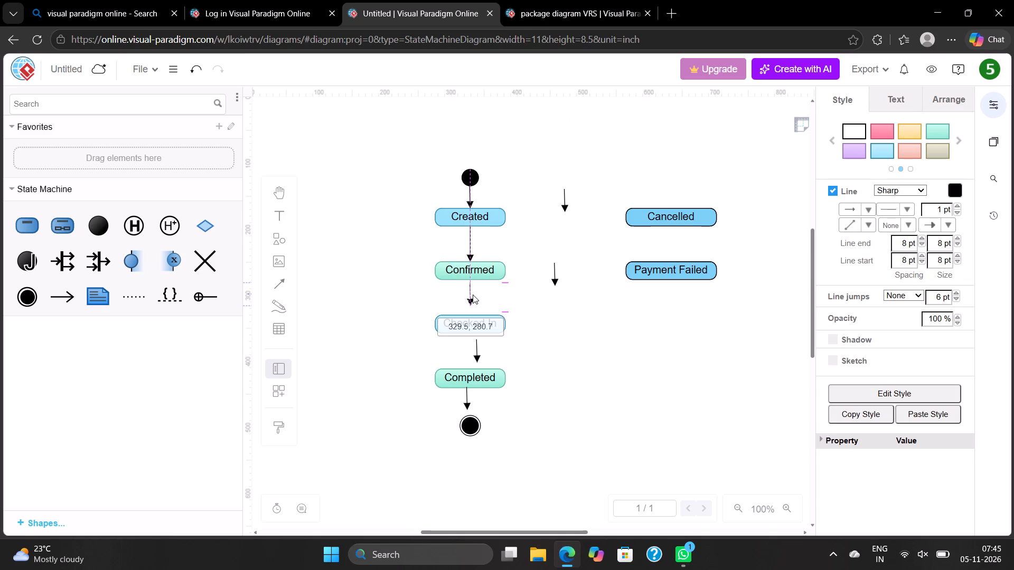
{"action": "left_click_drag", "start_coordinate": [473, 294], "coordinate": [472, 286]}
{"action": "left_click_drag", "start_coordinate": [470, 300], "coordinate": [467, 316]}
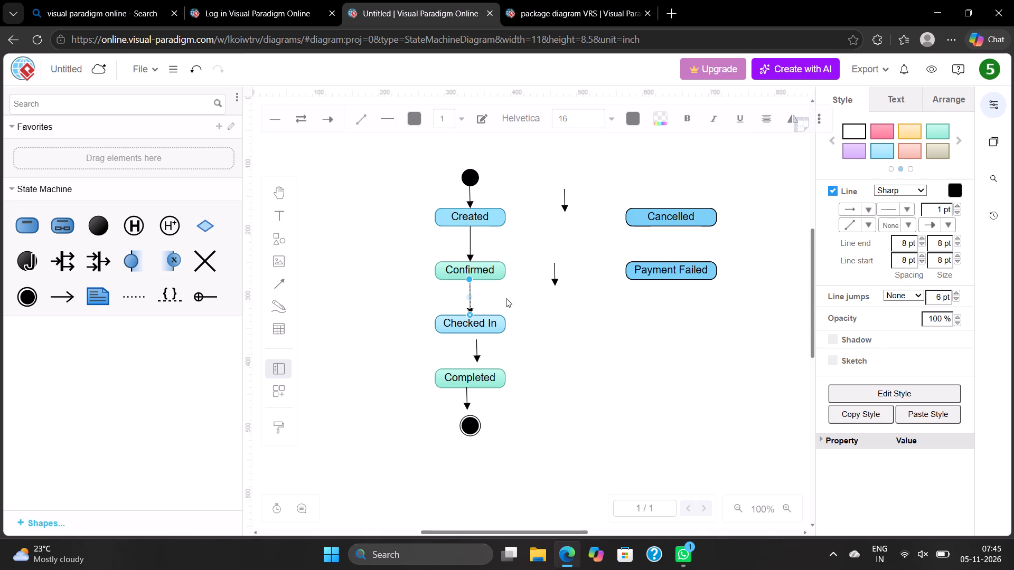
{"action": "left_click", "coordinate": [510, 297]}
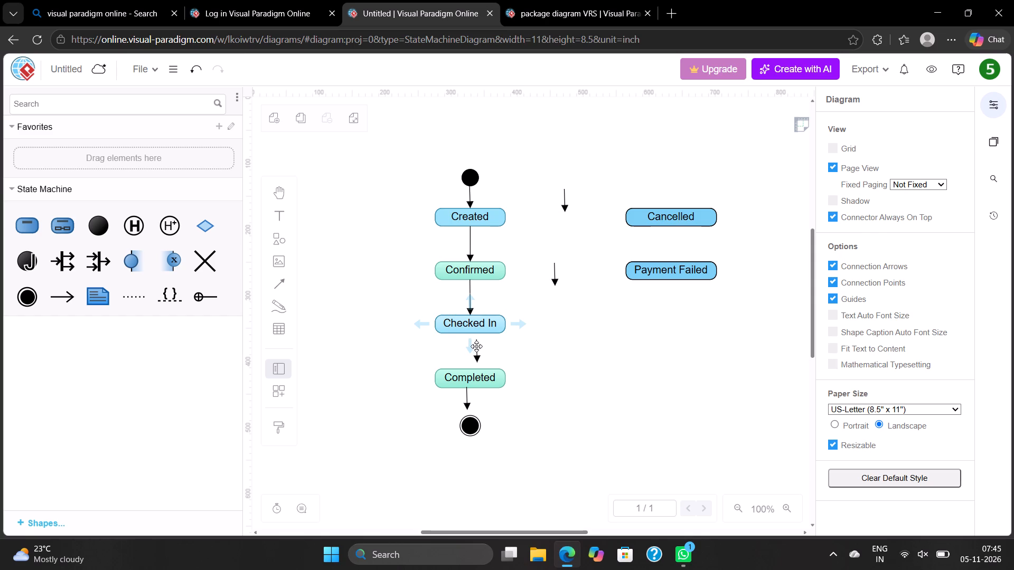
Align the arrow below Checked In and attach it from Checked In's bottom centre to Completed's top centre.
{"action": "left_click_drag", "start_coordinate": [476, 346], "coordinate": [471, 346]}
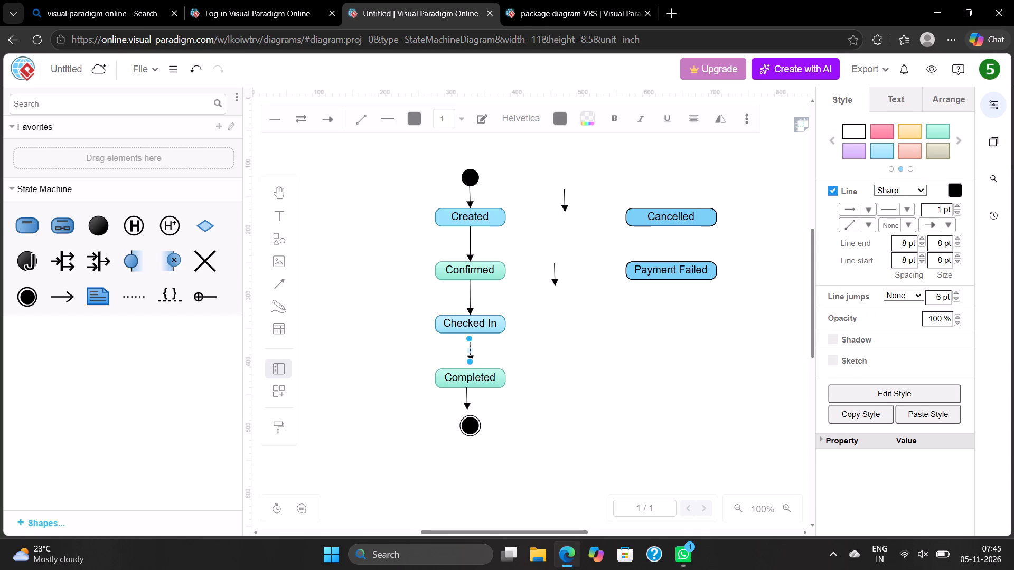
{"action": "left_click_drag", "start_coordinate": [469, 339], "coordinate": [470, 332]}
{"action": "left_click_drag", "start_coordinate": [468, 358], "coordinate": [468, 359]}
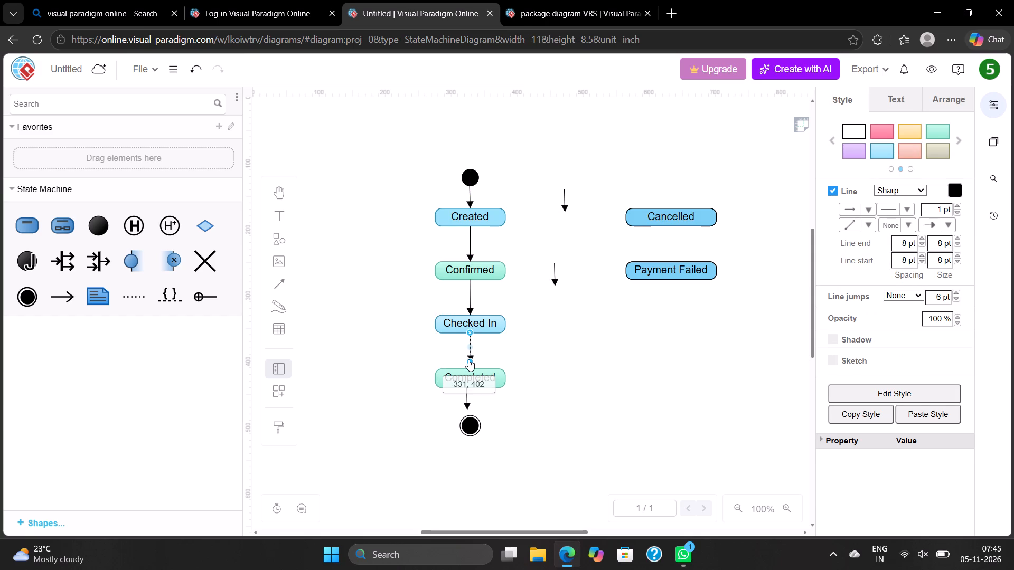
{"action": "left_click_drag", "start_coordinate": [468, 359], "coordinate": [467, 367]}
{"action": "left_click_drag", "start_coordinate": [467, 367], "coordinate": [467, 368]}
{"action": "left_click", "coordinate": [491, 356]}
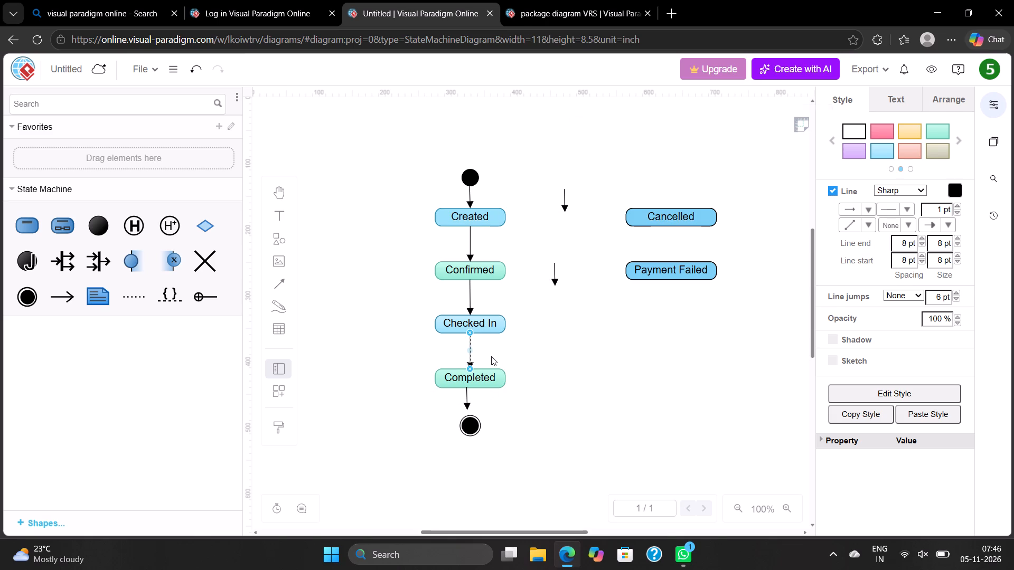
Attach the arrow below Completed from Completed's bottom centre to the top of the final node, keeping it vertical.
{"action": "left_click", "coordinate": [466, 392]}
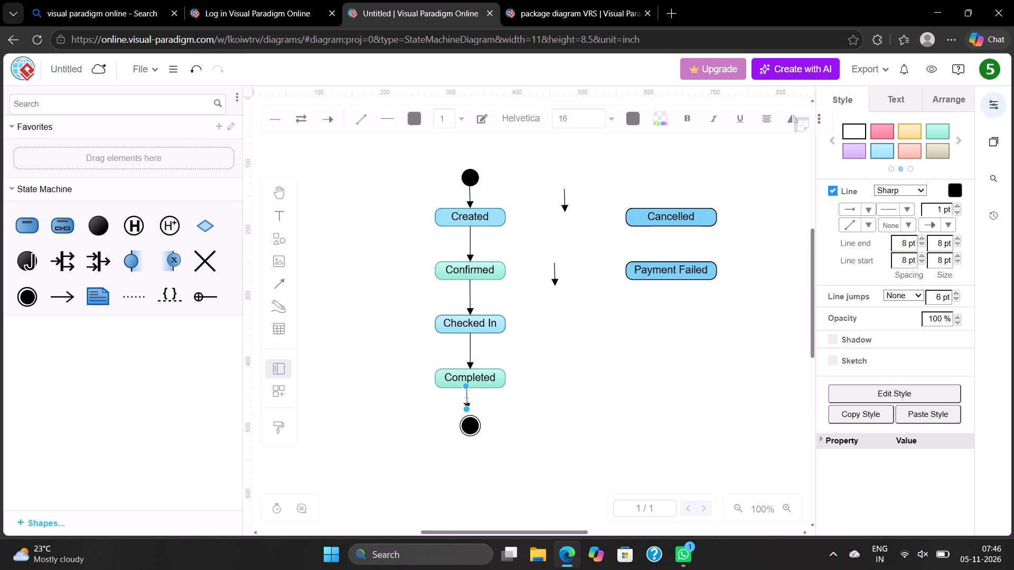
{"action": "left_click_drag", "start_coordinate": [466, 392], "coordinate": [472, 392]}
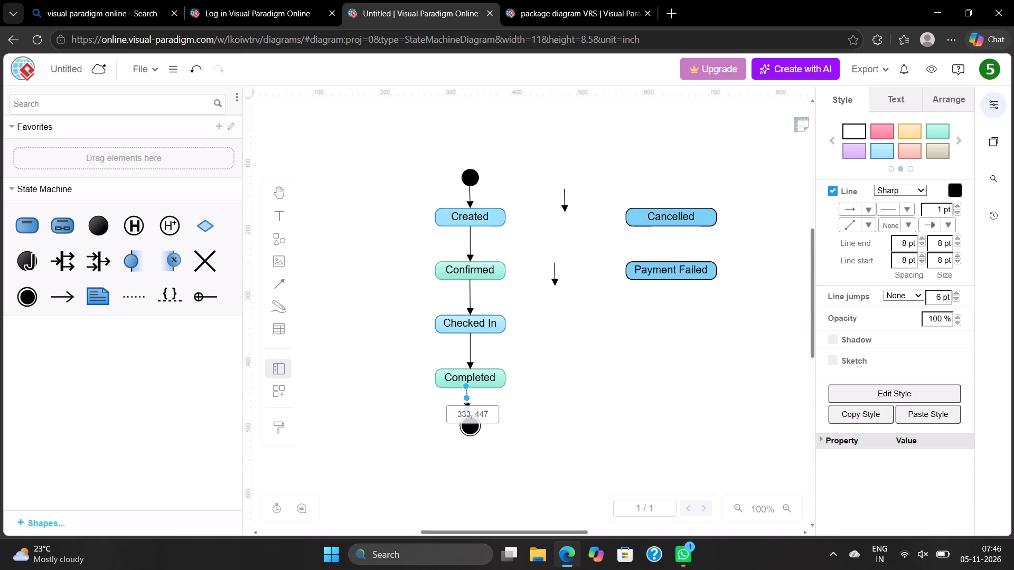
{"action": "left_click_drag", "start_coordinate": [472, 392], "coordinate": [471, 392]}
{"action": "left_click_drag", "start_coordinate": [465, 385], "coordinate": [470, 387]}
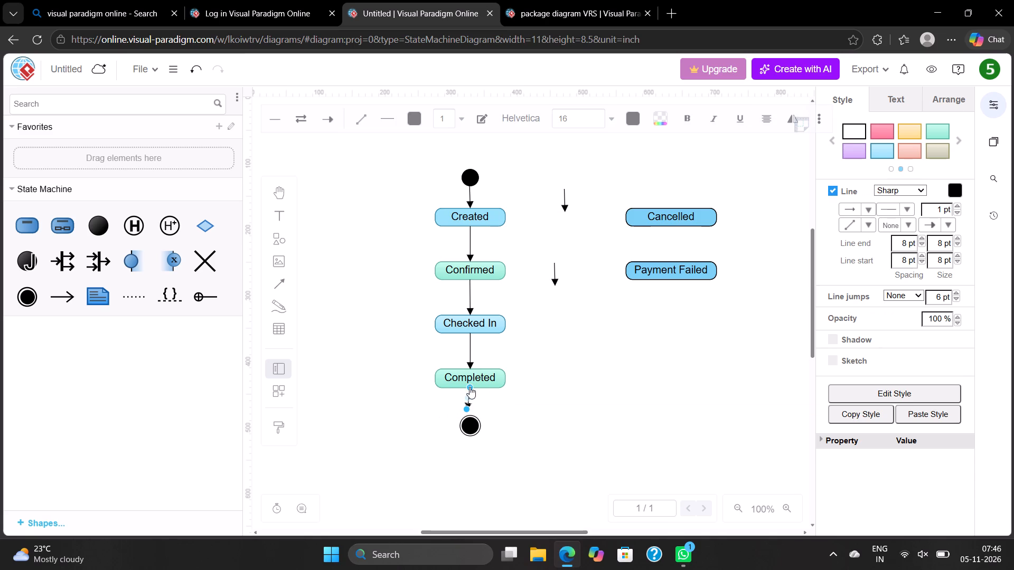
{"action": "left_click_drag", "start_coordinate": [467, 408], "coordinate": [468, 408]}
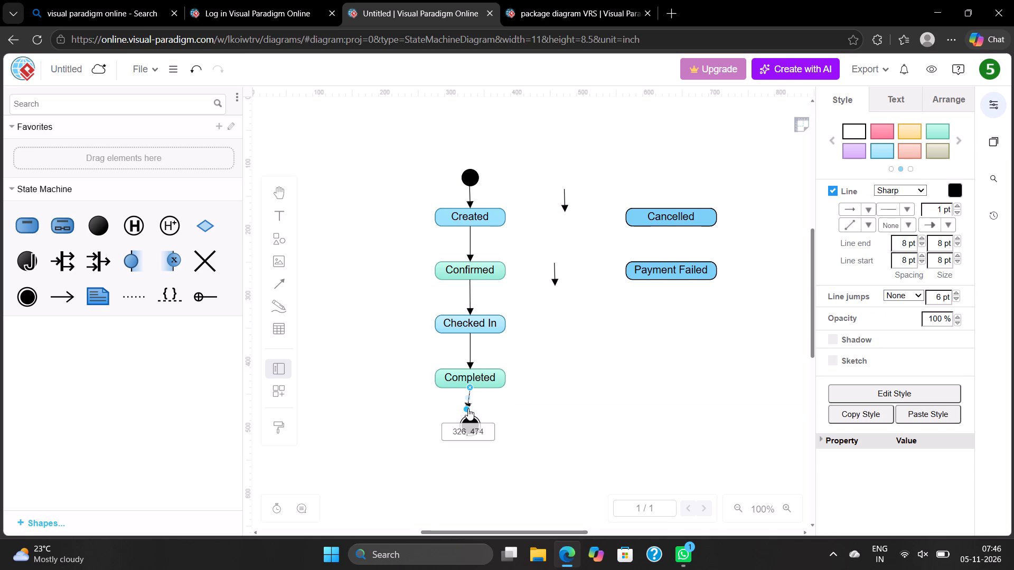
{"action": "left_click_drag", "start_coordinate": [468, 408], "coordinate": [470, 415]}
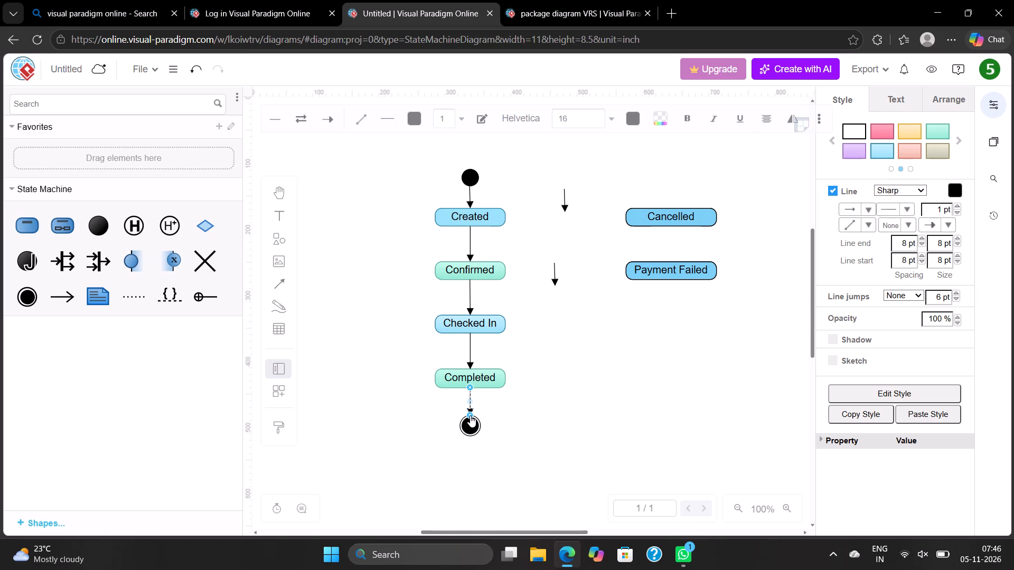
{"action": "left_click", "coordinate": [511, 417]}
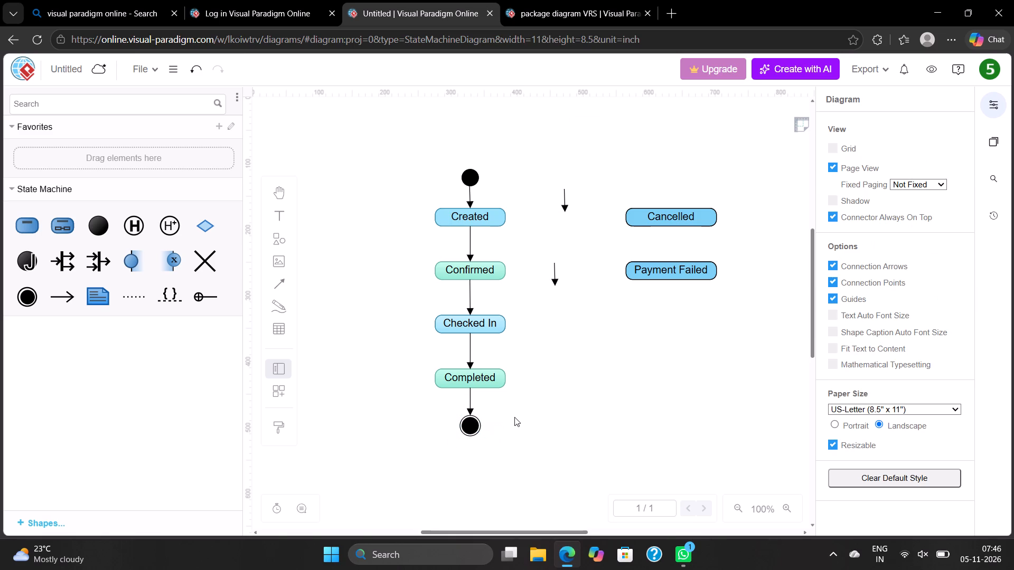
Attach the upper loose arrow from the right side of Created to the left side of Cancelled.
{"action": "left_click", "coordinate": [564, 204]}
{"action": "left_click_drag", "start_coordinate": [564, 210], "coordinate": [624, 223]}
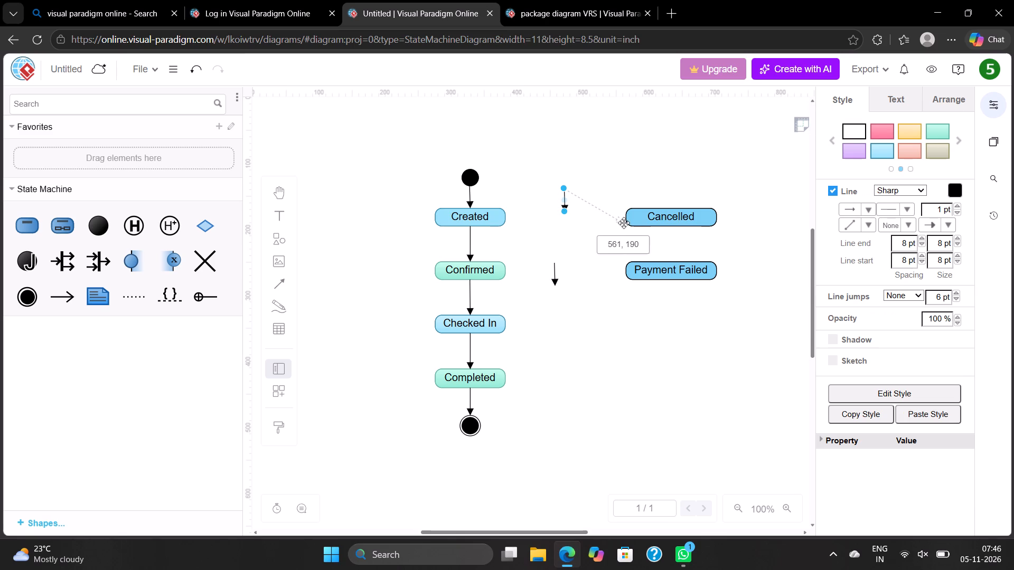
{"action": "left_click_drag", "start_coordinate": [624, 223], "coordinate": [628, 216]}
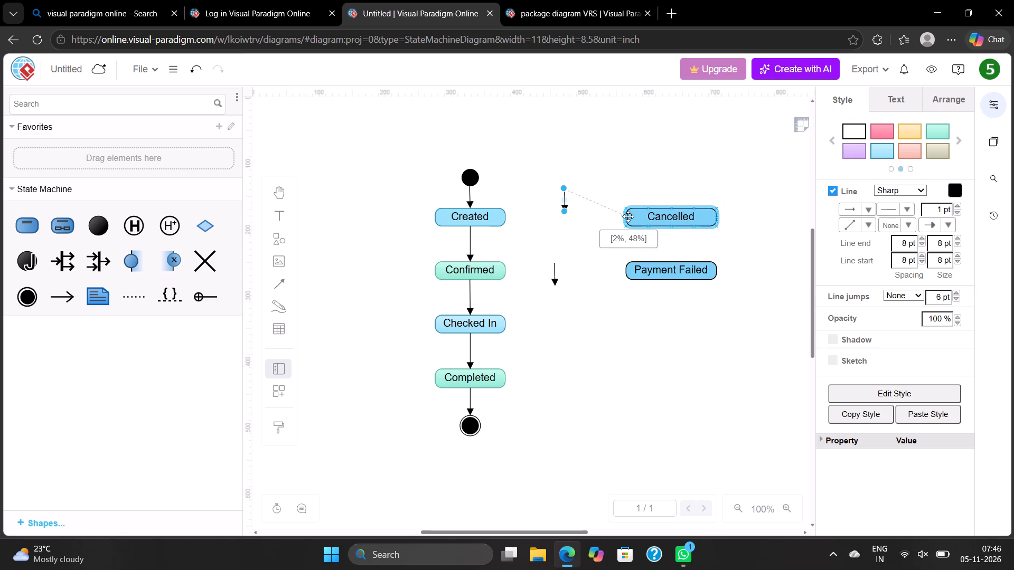
{"action": "left_click_drag", "start_coordinate": [628, 216], "coordinate": [627, 217]}
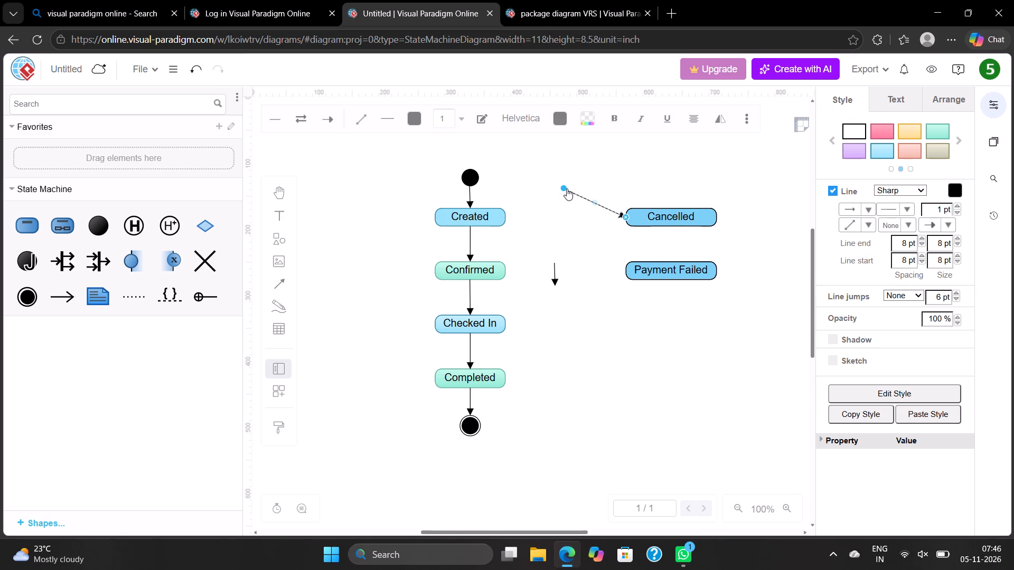
{"action": "left_click_drag", "start_coordinate": [564, 187], "coordinate": [509, 218]}
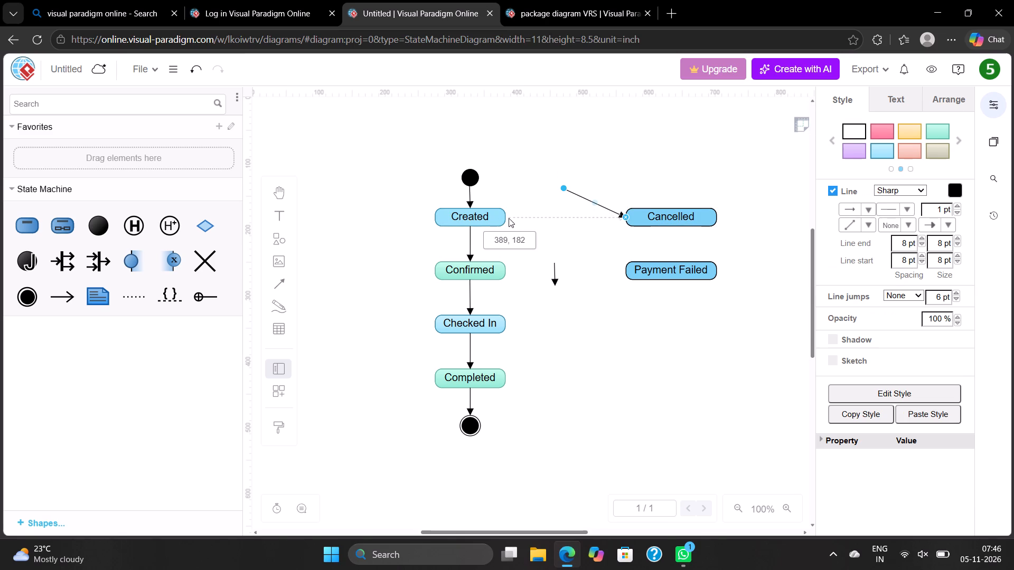
{"action": "left_click_drag", "start_coordinate": [509, 218], "coordinate": [507, 218]}
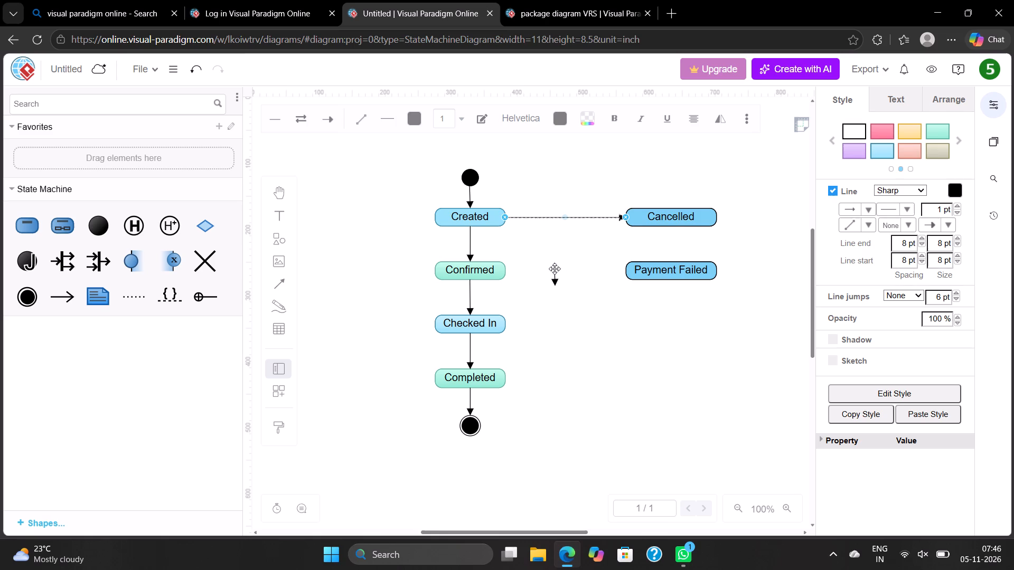
Attach the remaining loose arrow from the right side of Confirmed to the left side of Payment Failed.
{"action": "left_click", "coordinate": [555, 269]}
{"action": "left_click_drag", "start_coordinate": [553, 262], "coordinate": [505, 269]}
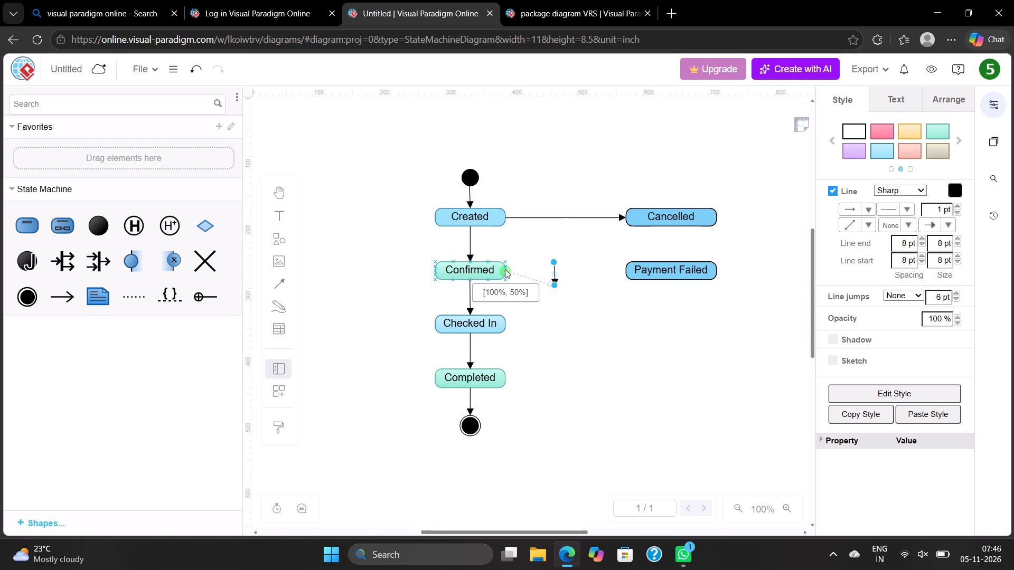
{"action": "left_click_drag", "start_coordinate": [505, 269], "coordinate": [504, 270]}
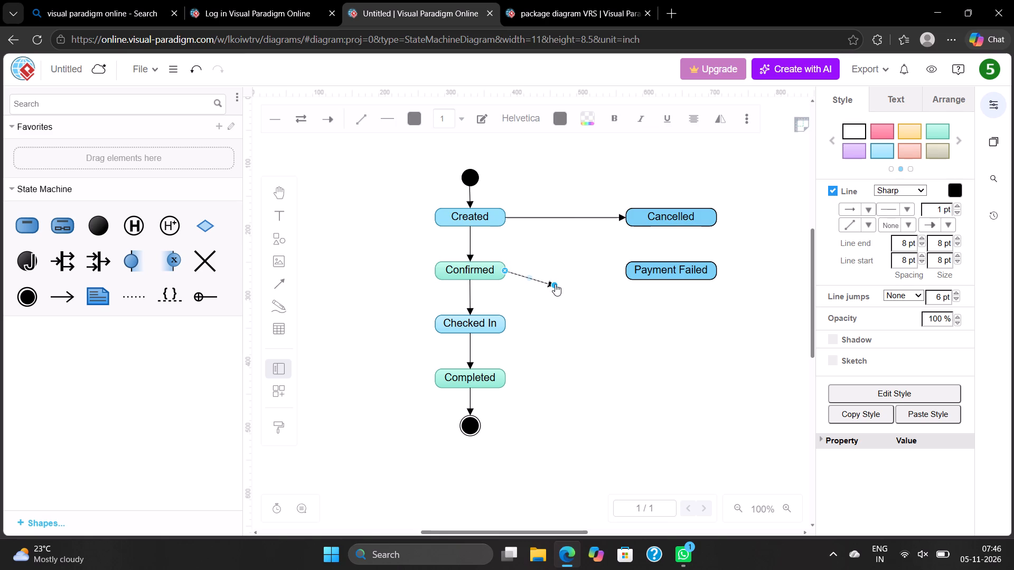
{"action": "left_click_drag", "start_coordinate": [555, 284], "coordinate": [626, 272]}
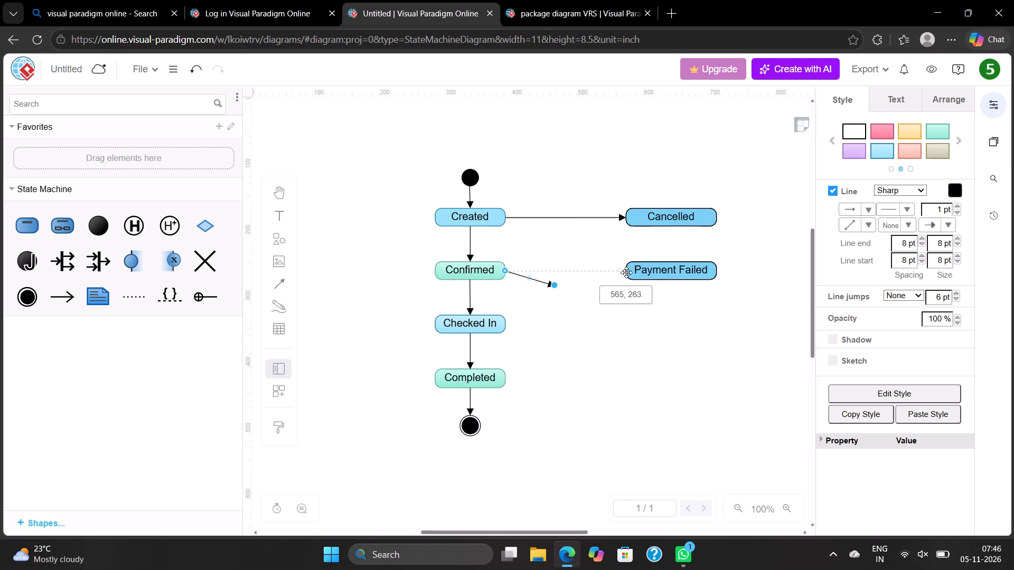
{"action": "left_click_drag", "start_coordinate": [626, 272], "coordinate": [625, 272]}
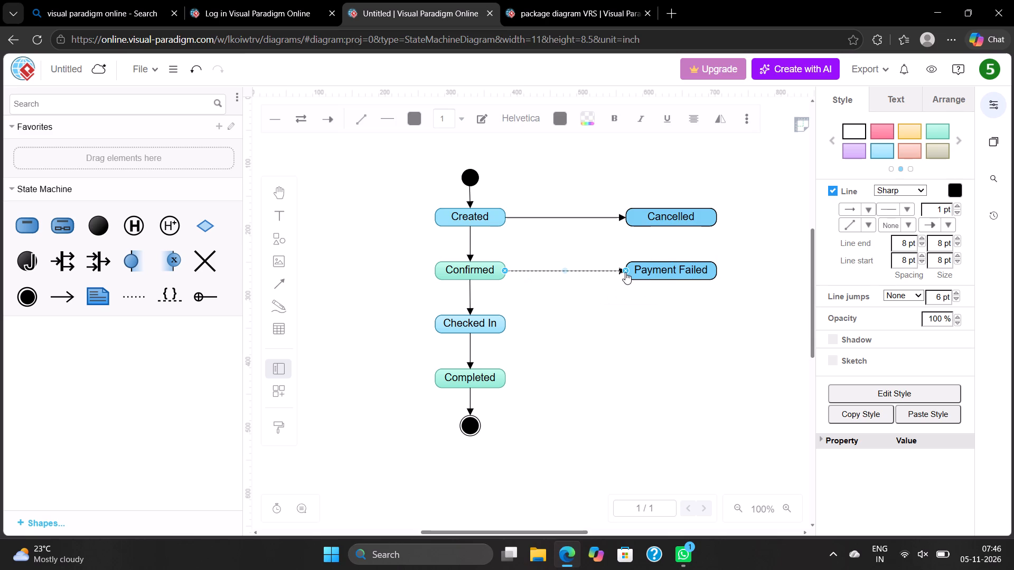
{"action": "left_click", "coordinate": [583, 249]}
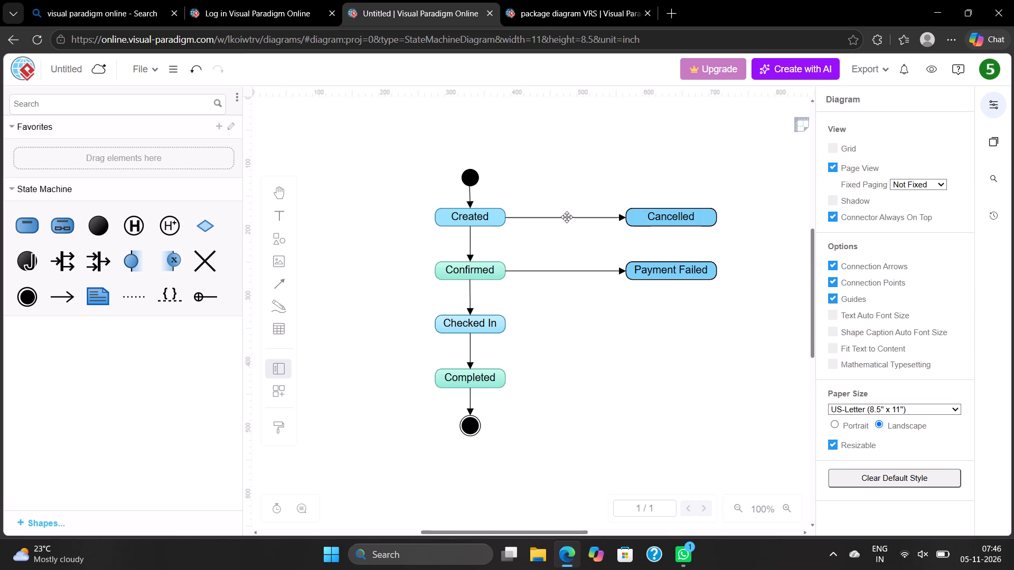
Add the text label "cancel()" above the arrow from Created to Cancelled.
{"action": "double_click", "coordinate": [557, 199]}
{"action": "key", "text": "BackSpace"}
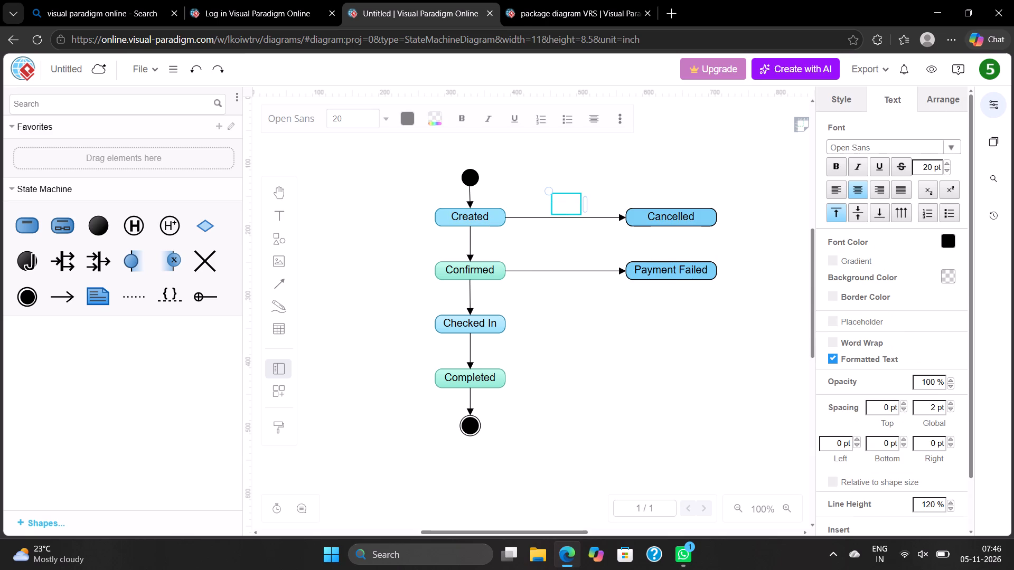
{"action": "type", "text": "cs"}
{"action": "key", "text": "BackSpace"}
{"action": "type", "text": "ancel"}
{"action": "type", "text": "()"}
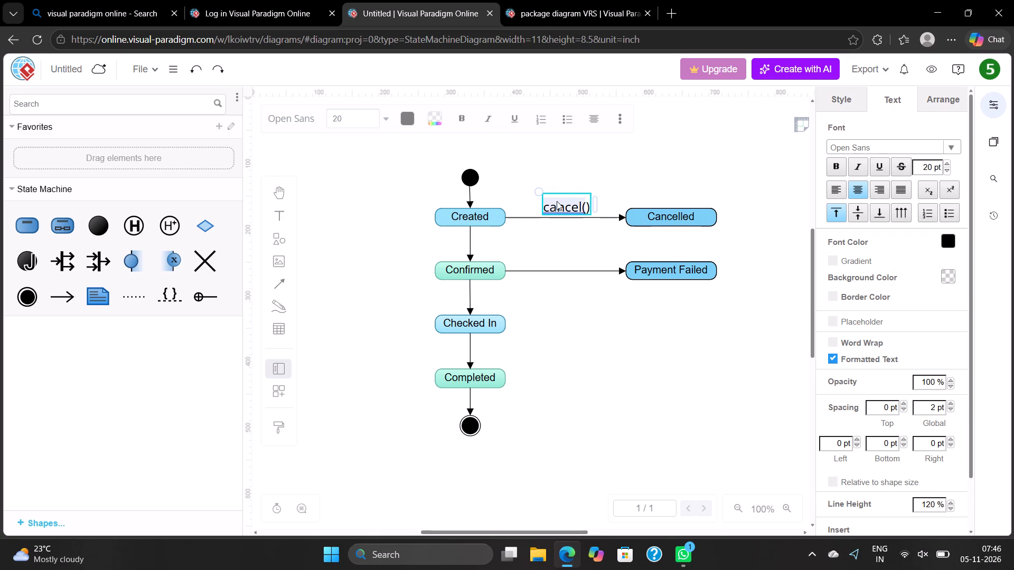
Add the text label "paymentFailure()" on the arrow from Confirmed to Payment Failed.
{"action": "double_click", "coordinate": [549, 264]}
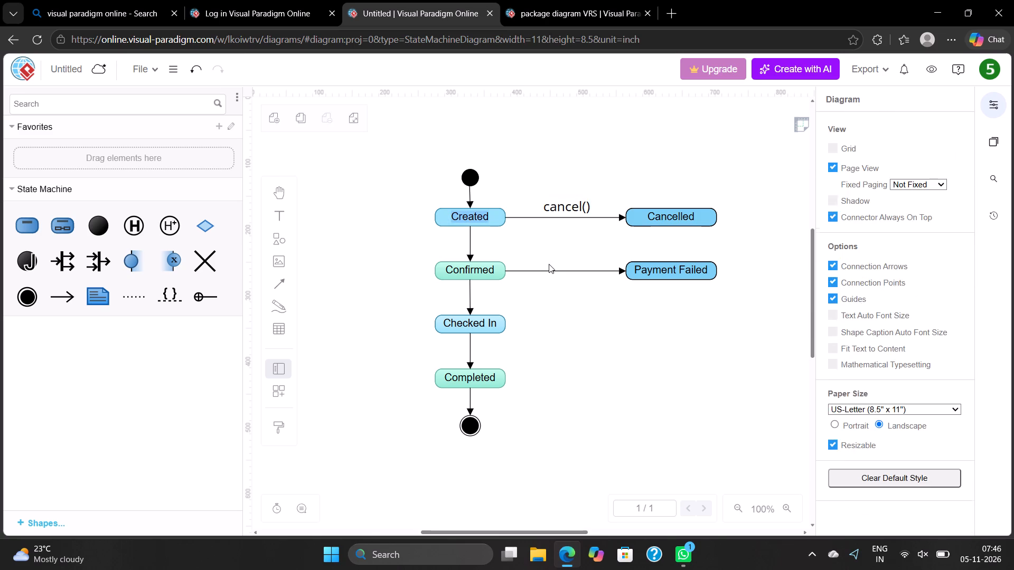
{"action": "key", "text": "BackSpace"}
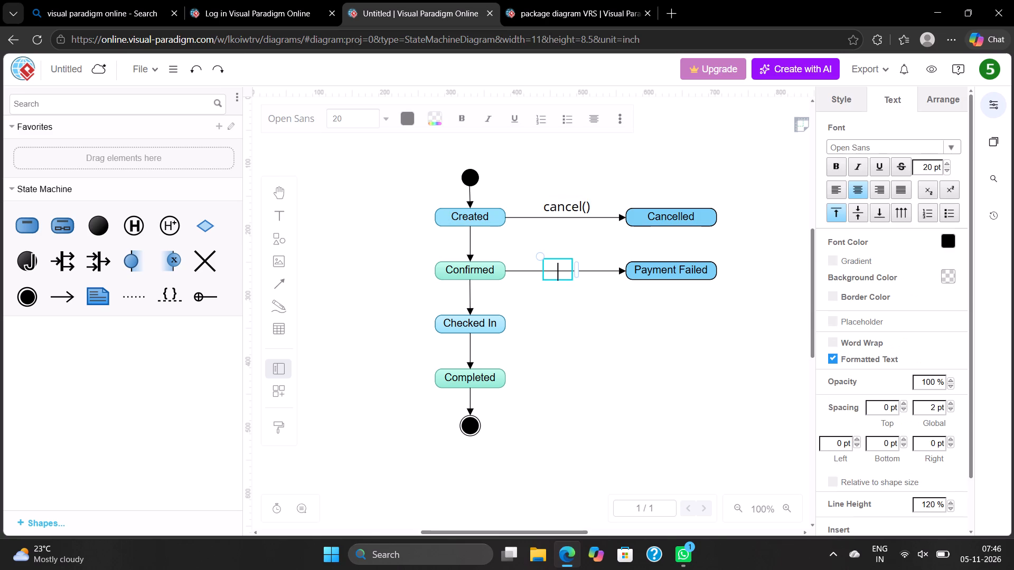
{"action": "type", "text": "payment"}
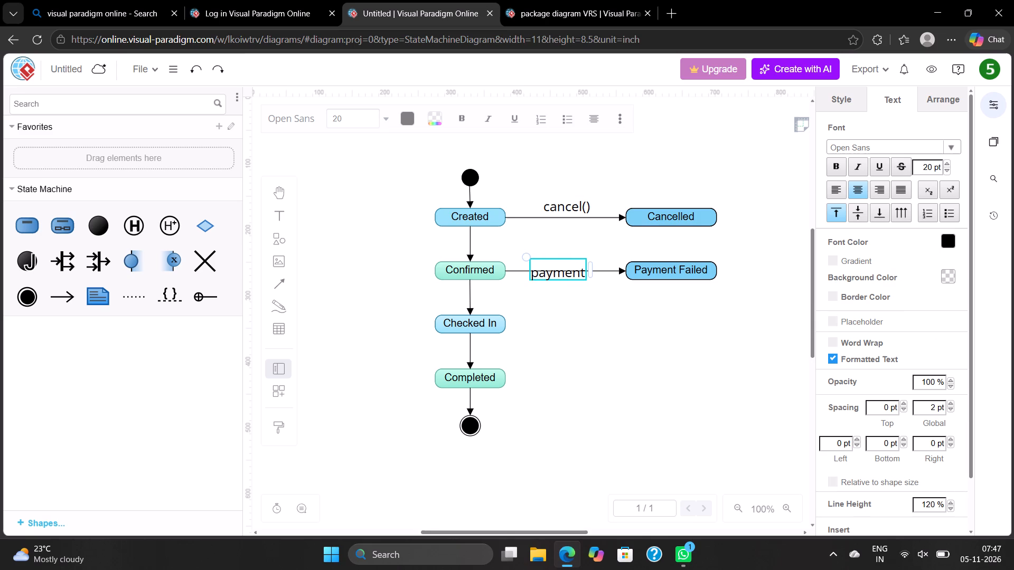
{"action": "type", "text": "Failure"}
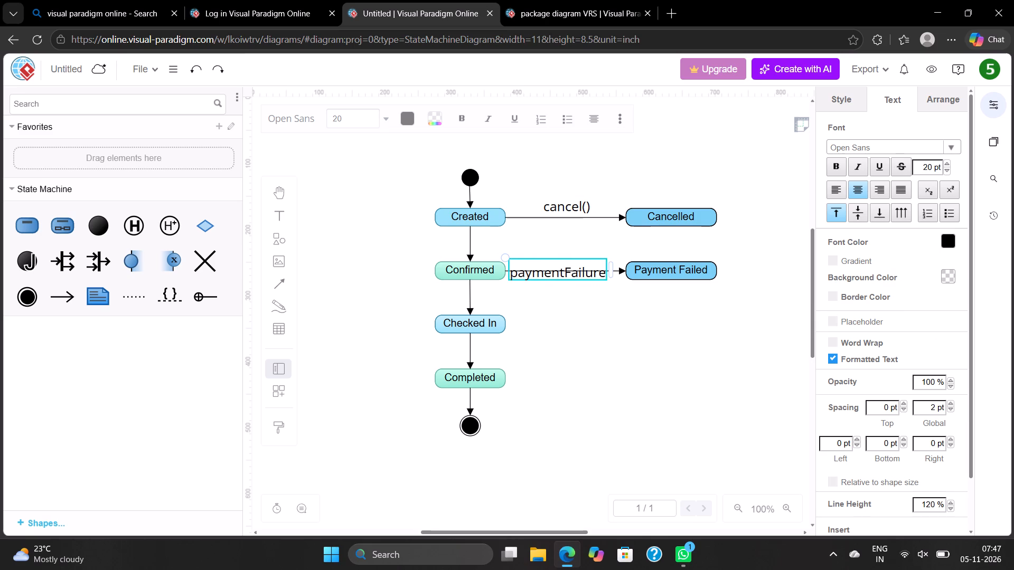
{"action": "type", "text": "()"}
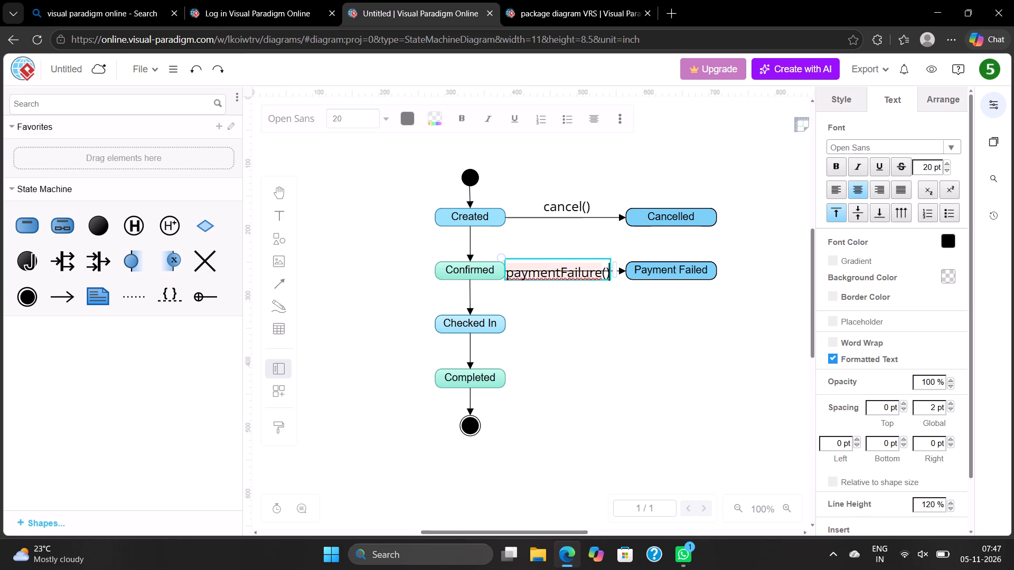
{"action": "left_click_drag", "start_coordinate": [557, 324], "coordinate": [565, 270]}
{"action": "left_click", "coordinate": [565, 270]}
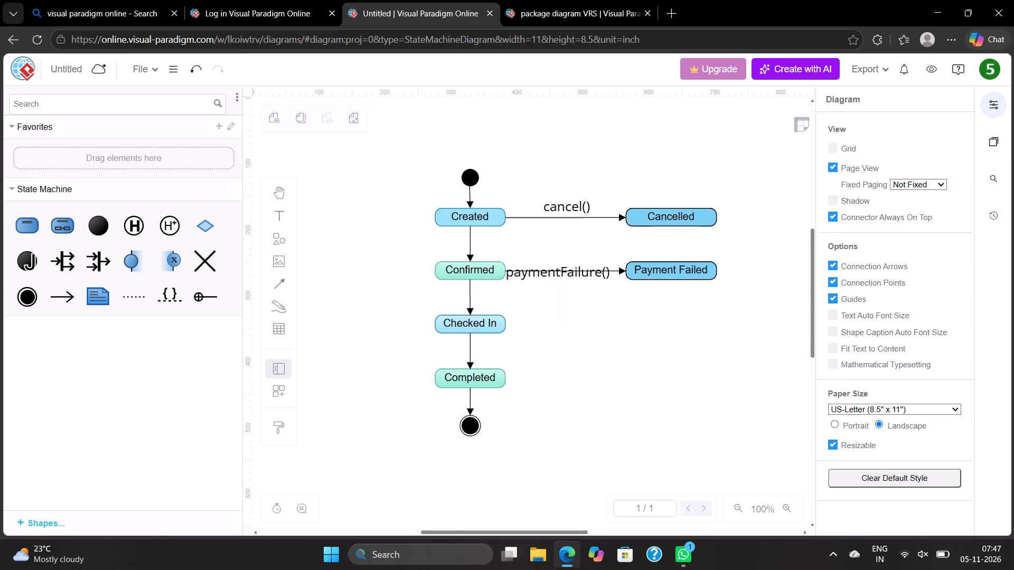
Reduce the "paymentFailure()" label's font size to 15 pt and move it just above the arrow from Confirmed to Payment Failed.
{"action": "left_click", "coordinate": [571, 279]}
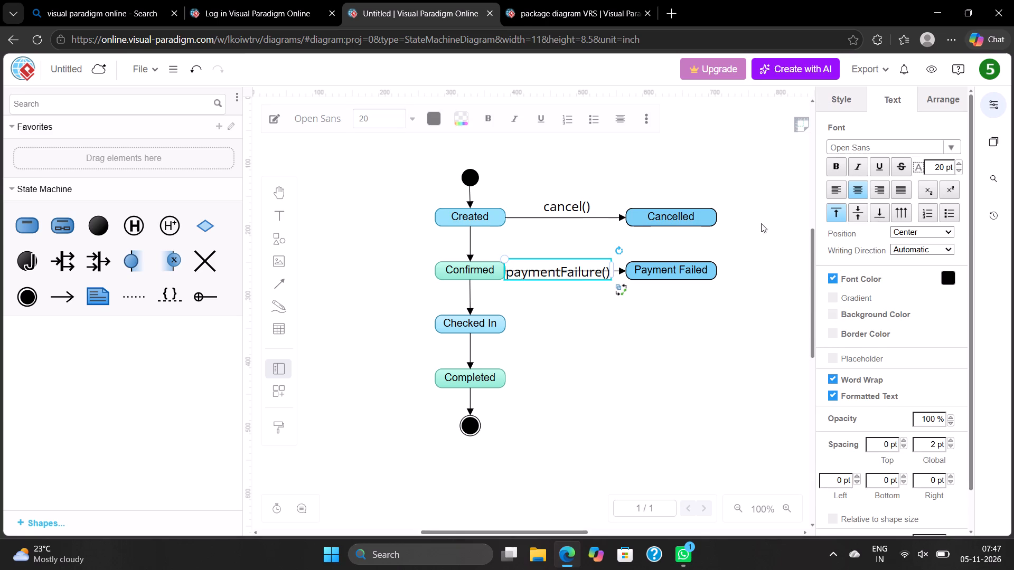
{"action": "triple_click", "coordinate": [959, 170]}
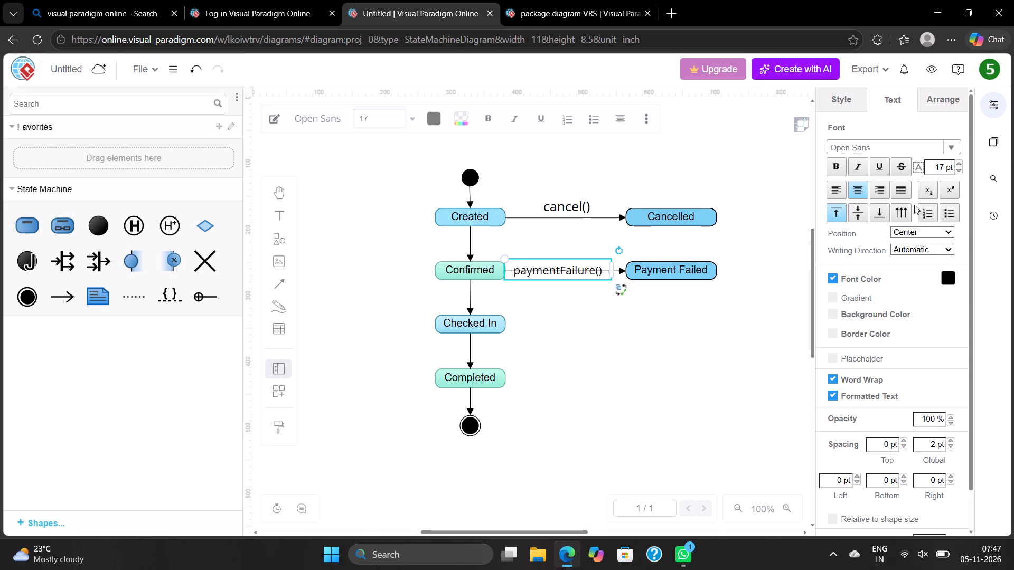
{"action": "double_click", "coordinate": [961, 170]}
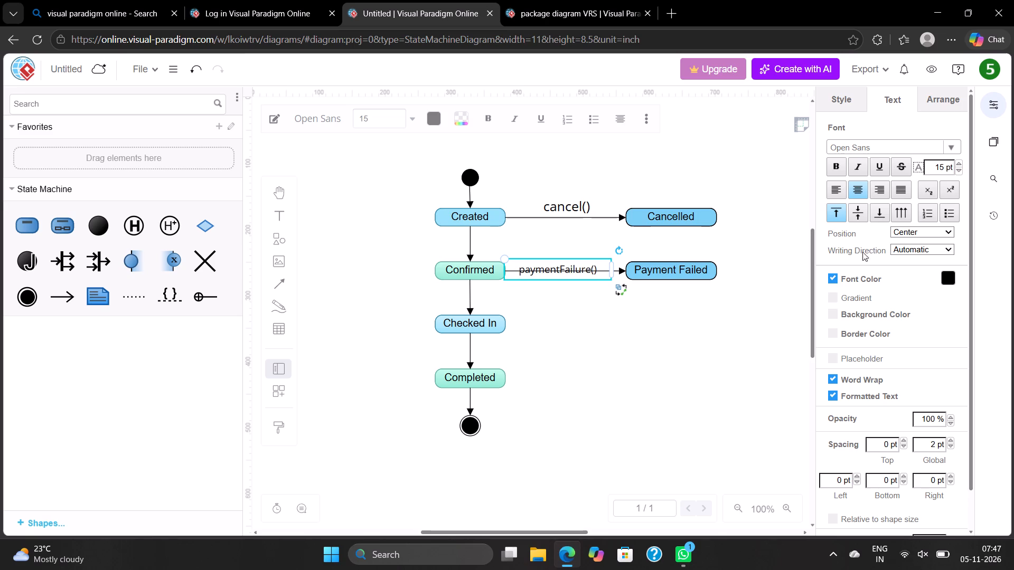
{"action": "left_click", "coordinate": [716, 330]}
{"action": "left_click_drag", "start_coordinate": [579, 266], "coordinate": [581, 258]}
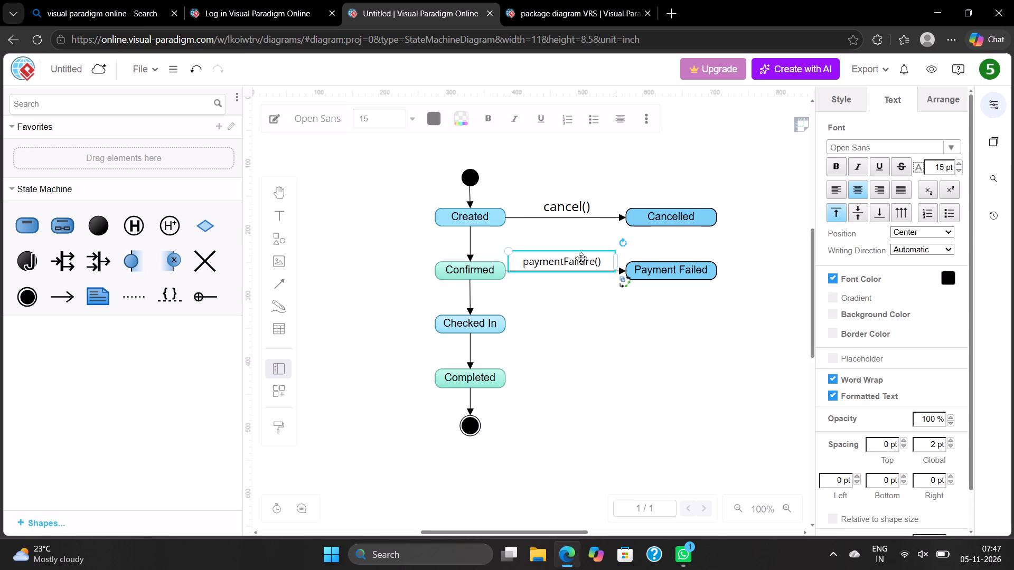
{"action": "left_click", "coordinate": [586, 291]}
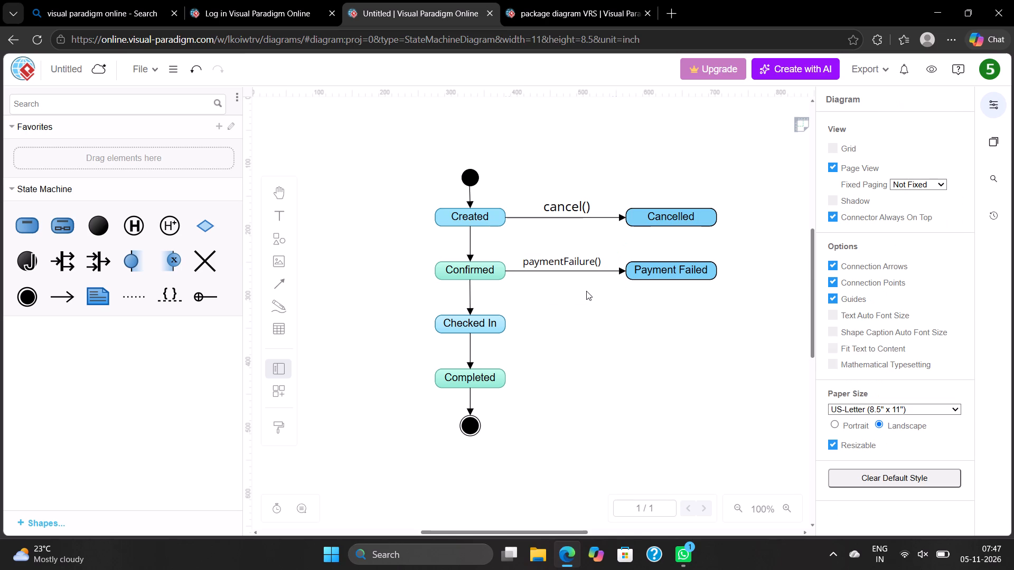
Add the title text "Vehicle Rental System - State Machine Diagram" above the initial state.
{"action": "scroll", "coordinate": [586, 291], "scroll_direction": "up", "scroll_amount": 2}
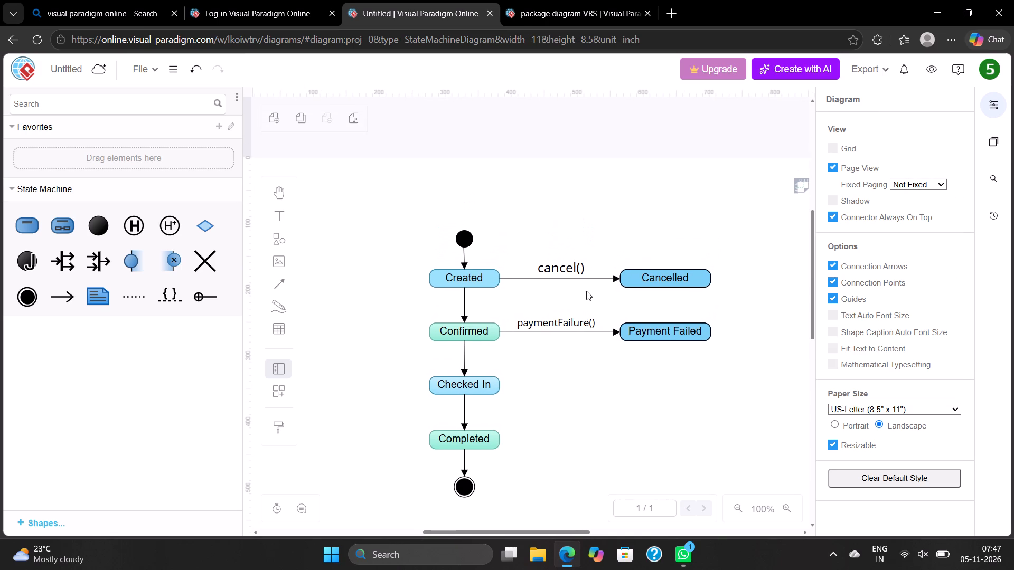
{"action": "double_click", "coordinate": [458, 184]}
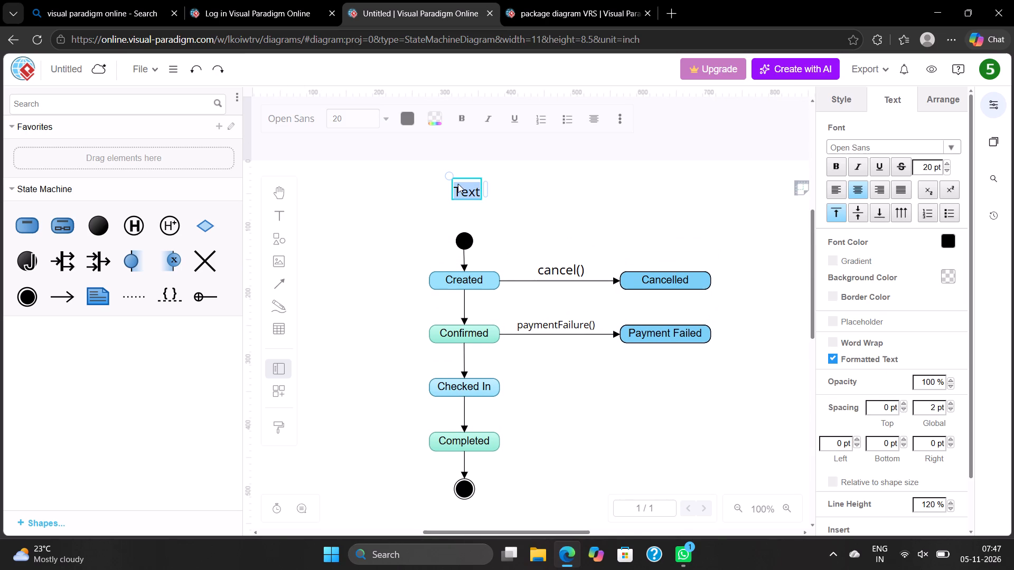
{"action": "key", "text": "BackSpace"}
{"action": "key", "text": "shift+v"}
{"action": "type", "text": "ehicle"}
{"action": "key", "text": "space"}
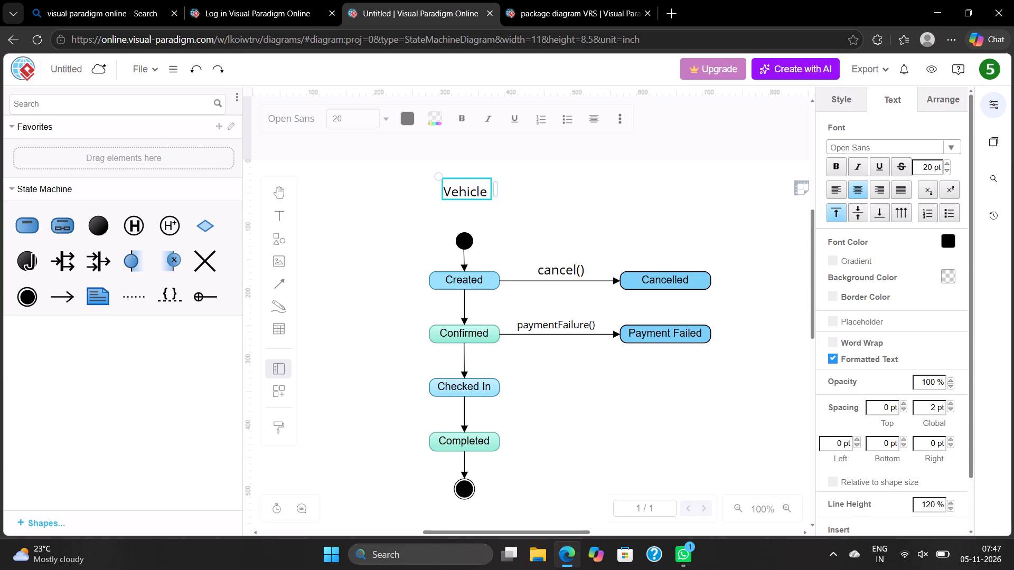
{"action": "type", "text": "Rental System"}
{"action": "key", "text": "space"}
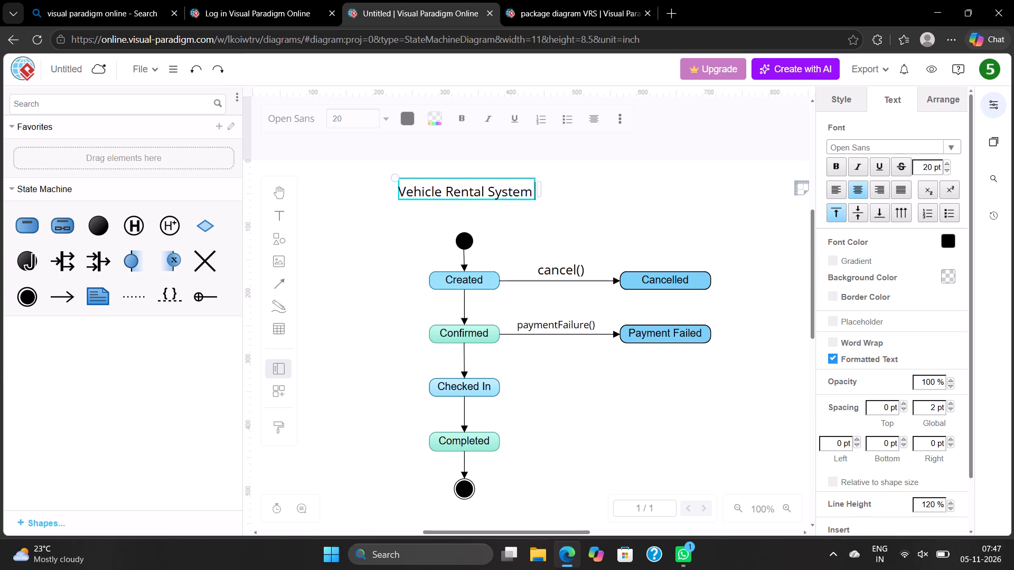
{"action": "type", "text": "- Stae"}
{"action": "key", "text": "space"}
{"action": "key", "text": "BackSpace"}
{"action": "key", "text": "BackSpace"}
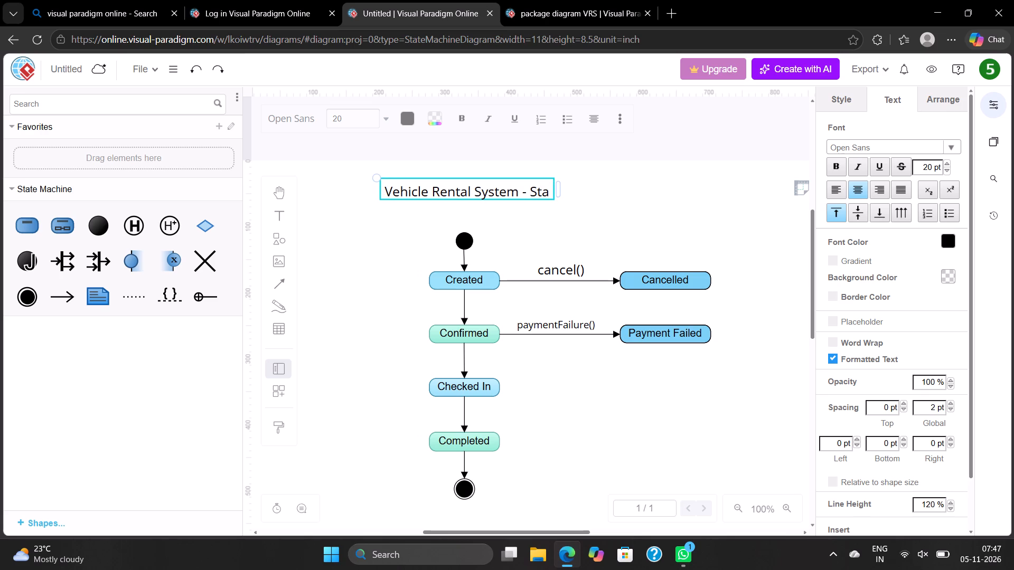
{"action": "type", "text": "te Machune"}
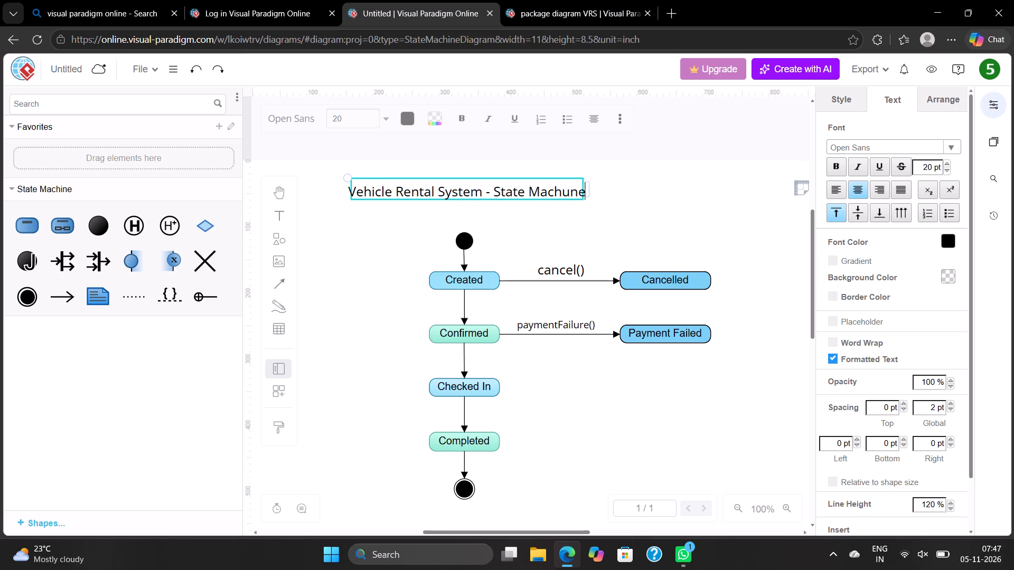
{"action": "key", "text": "BackSpace"}
{"action": "key", "text": "BackSpace"}
{"action": "key", "text": "BackSpace"}
{"action": "type", "text": "ine"}
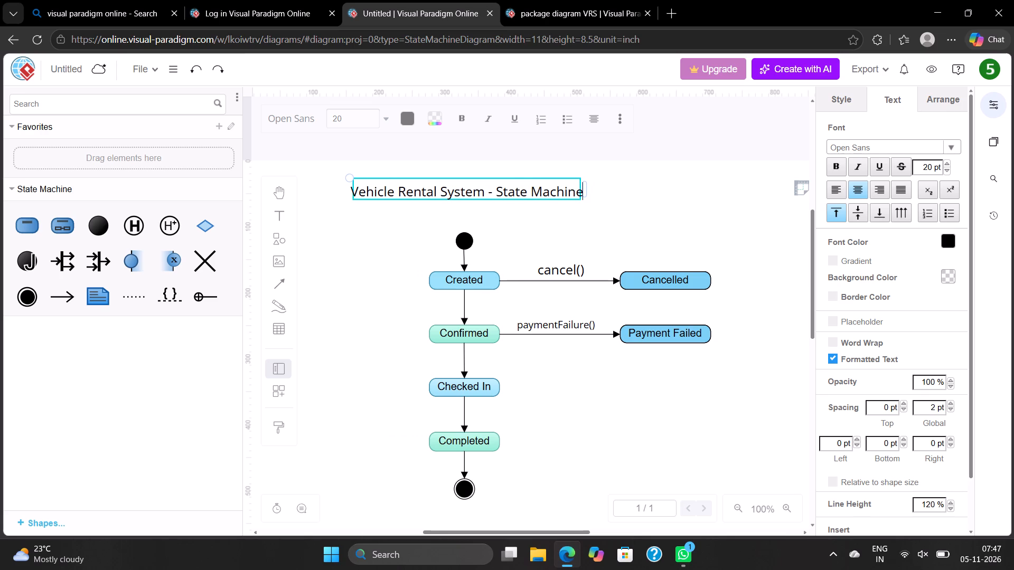
{"action": "key", "text": "space"}
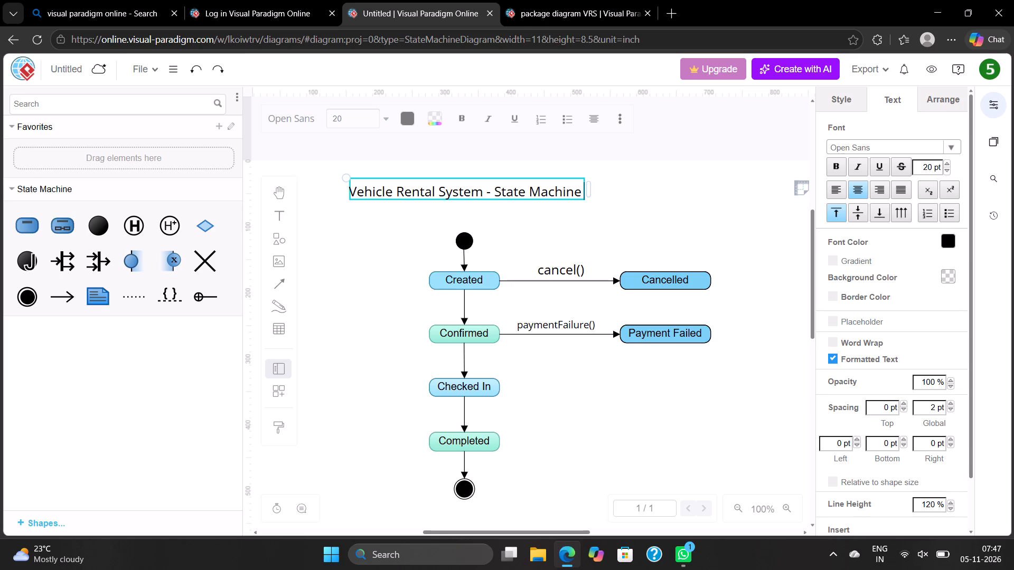
{"action": "type", "text": "Dia"}
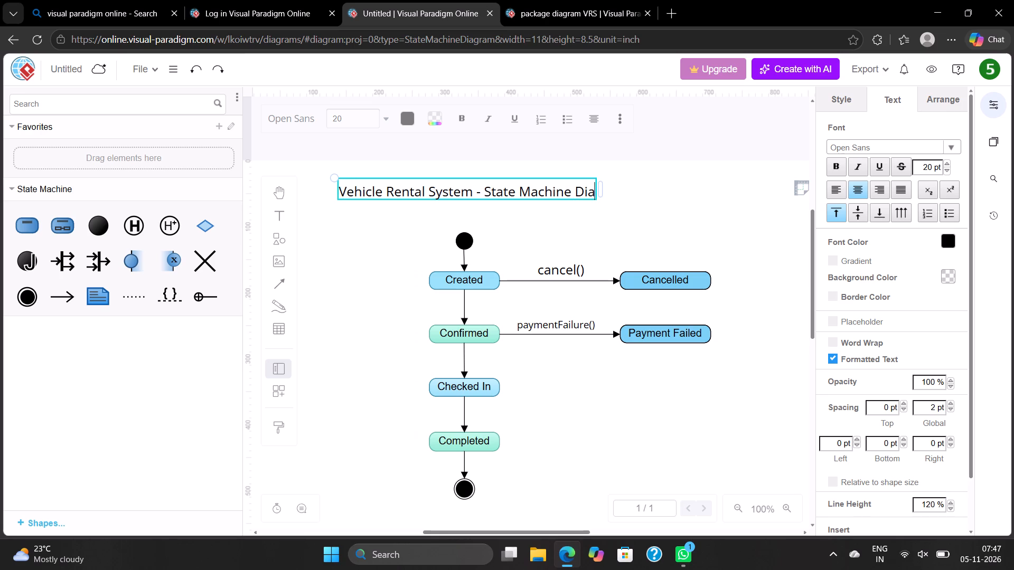
{"action": "type", "text": "gram"}
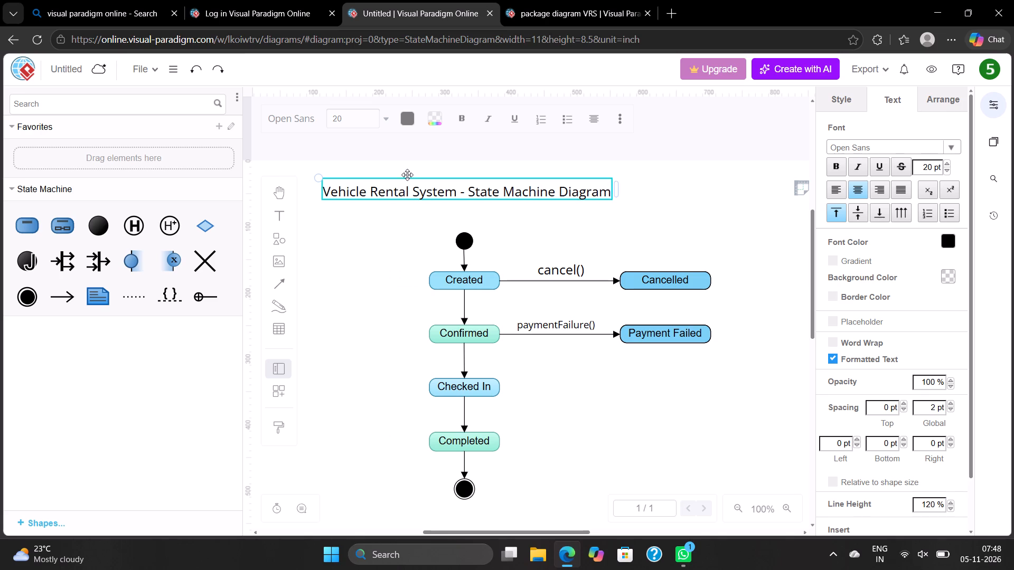
{"action": "left_click", "coordinate": [419, 163]}
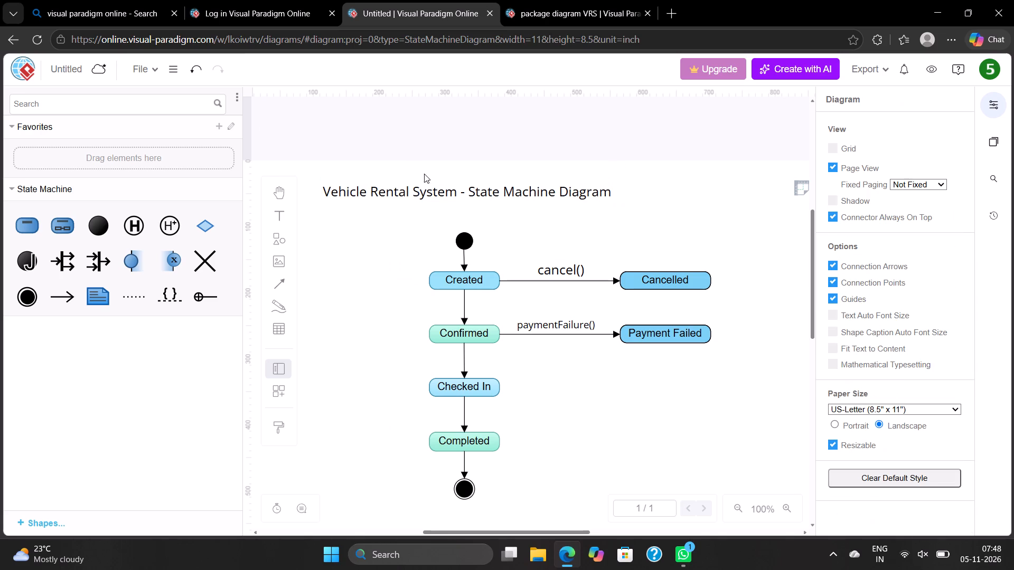
Move the title across and slightly down so it sits centred over the diagram.
{"action": "left_click_drag", "start_coordinate": [427, 189], "coordinate": [484, 196]}
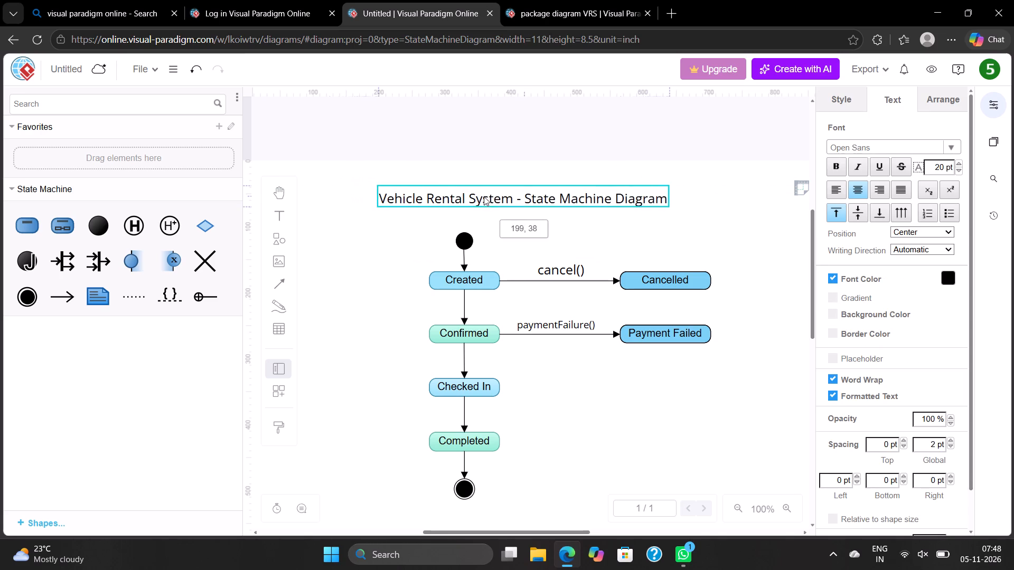
{"action": "left_click_drag", "start_coordinate": [484, 196], "coordinate": [497, 203]}
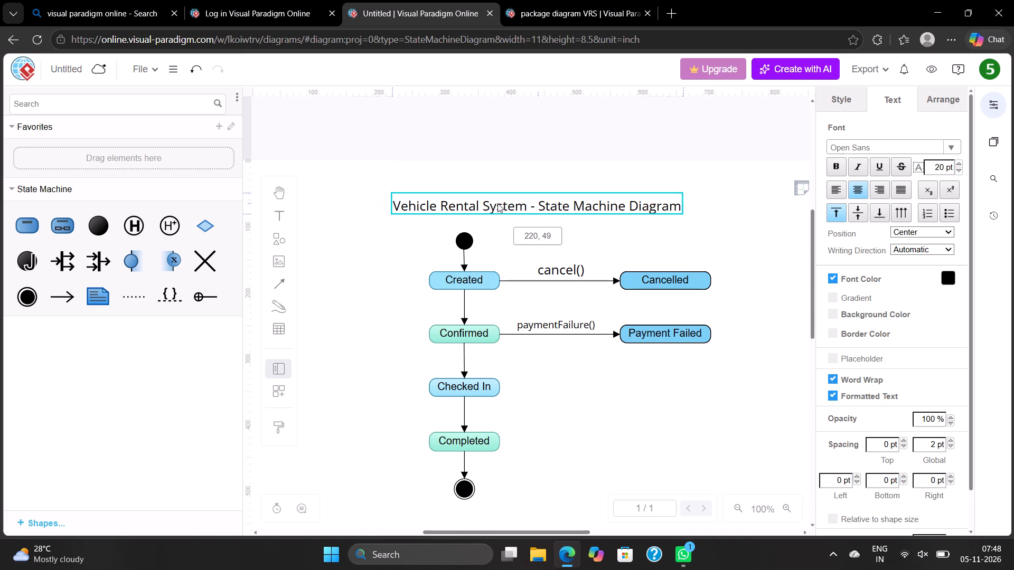
{"action": "left_click_drag", "start_coordinate": [497, 203], "coordinate": [499, 201]}
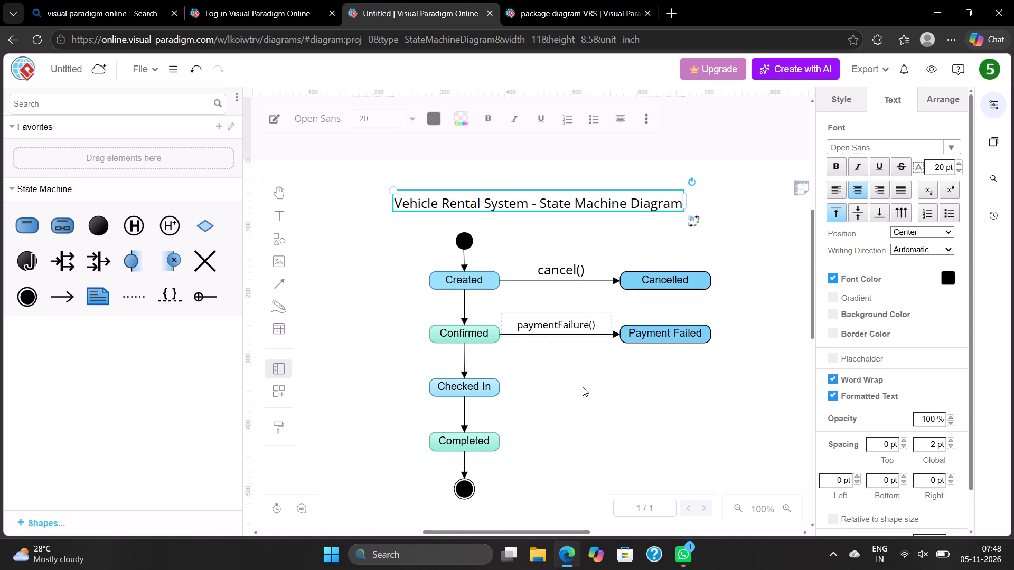
Add the text "8" as a page number in the empty area below and to the right of the diagram.
{"action": "scroll", "coordinate": [654, 455], "scroll_direction": "left", "scroll_amount": 2}
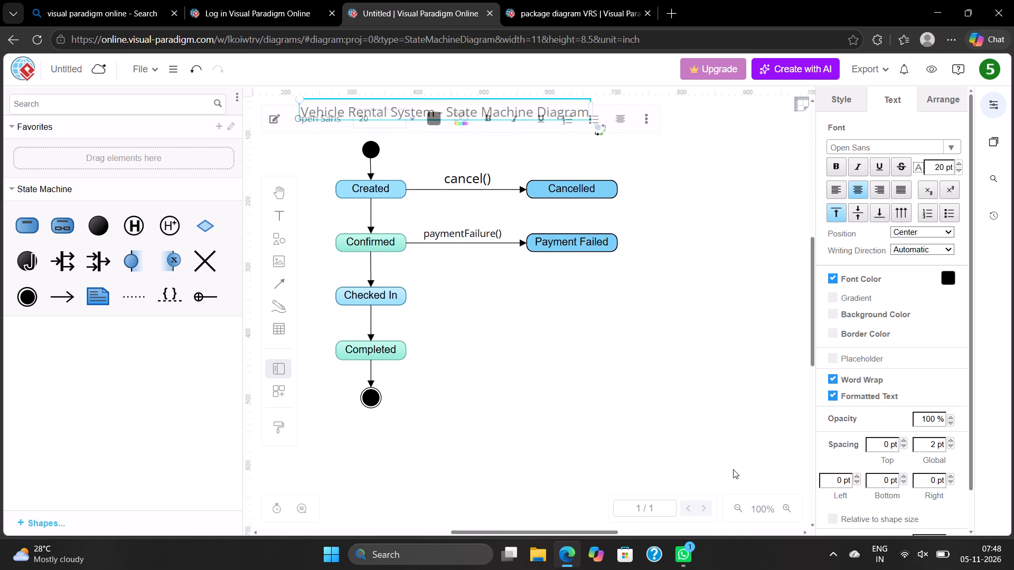
{"action": "double_click", "coordinate": [733, 462]}
{"action": "key", "text": "BackSpace"}
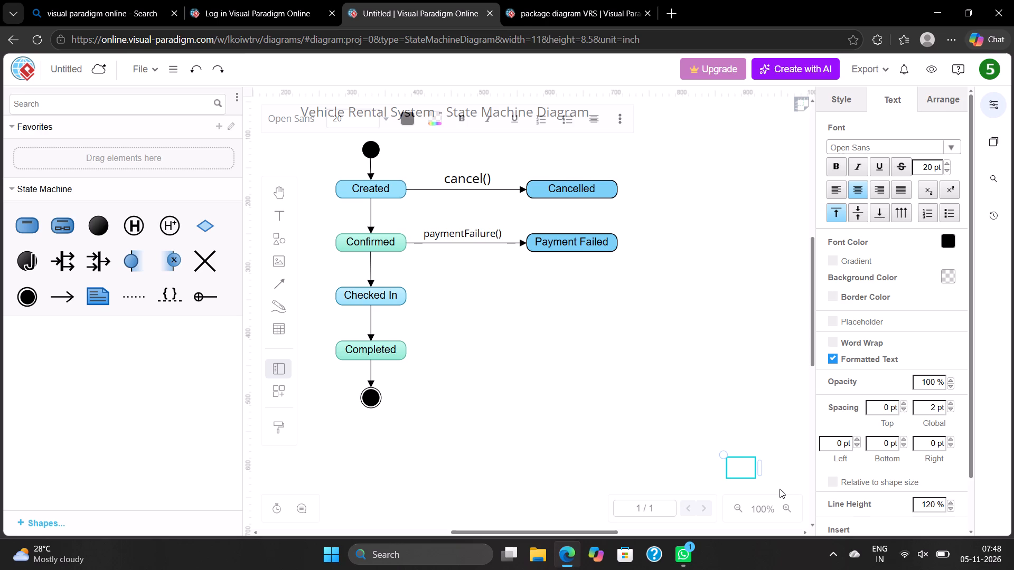
{"action": "key", "text": "8"}
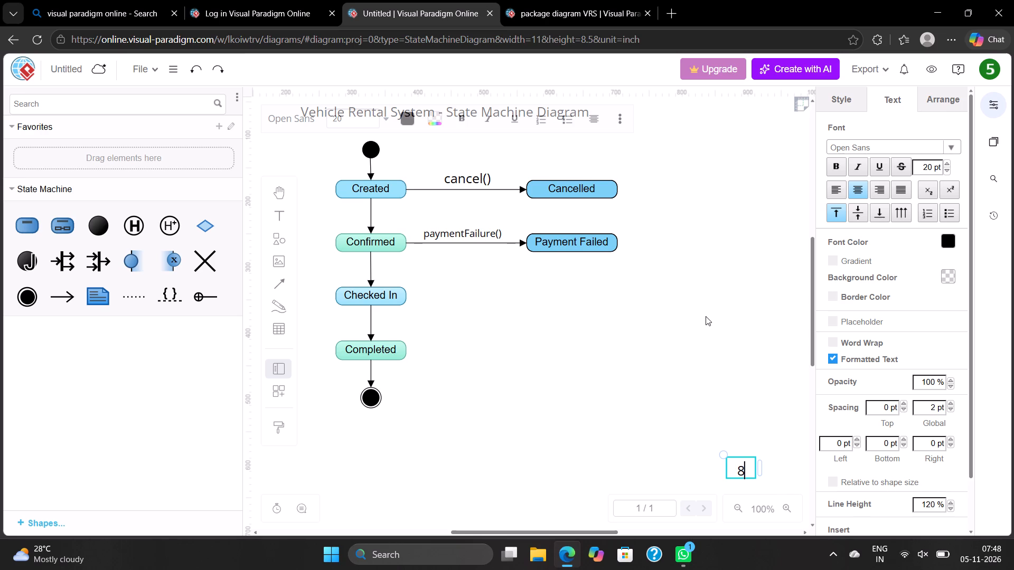
{"action": "left_click", "coordinate": [706, 316]}
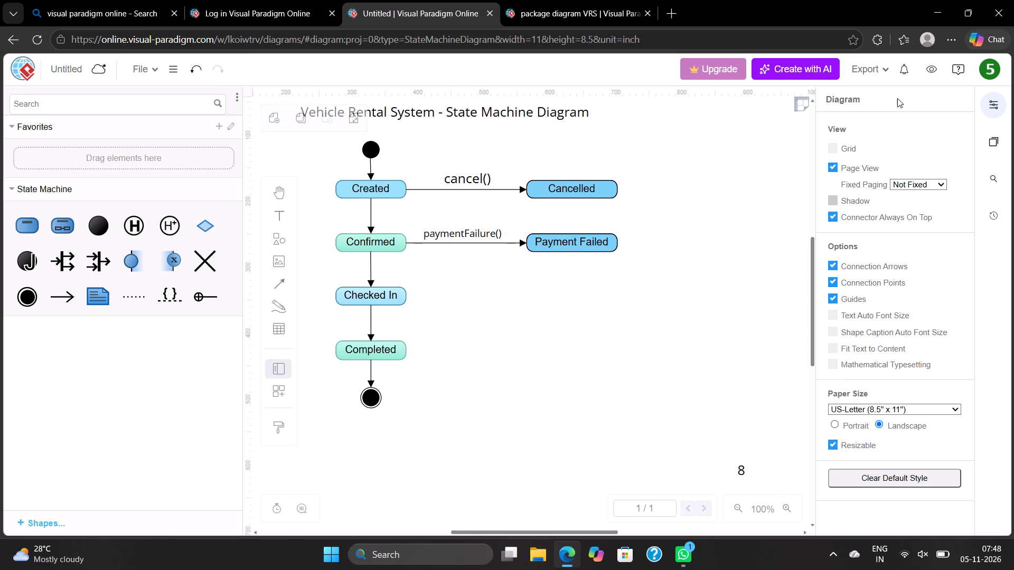
Export the diagram as a PNG image with a border width of 50.
{"action": "left_click", "coordinate": [890, 65]}
{"action": "left_click", "coordinate": [887, 66]}
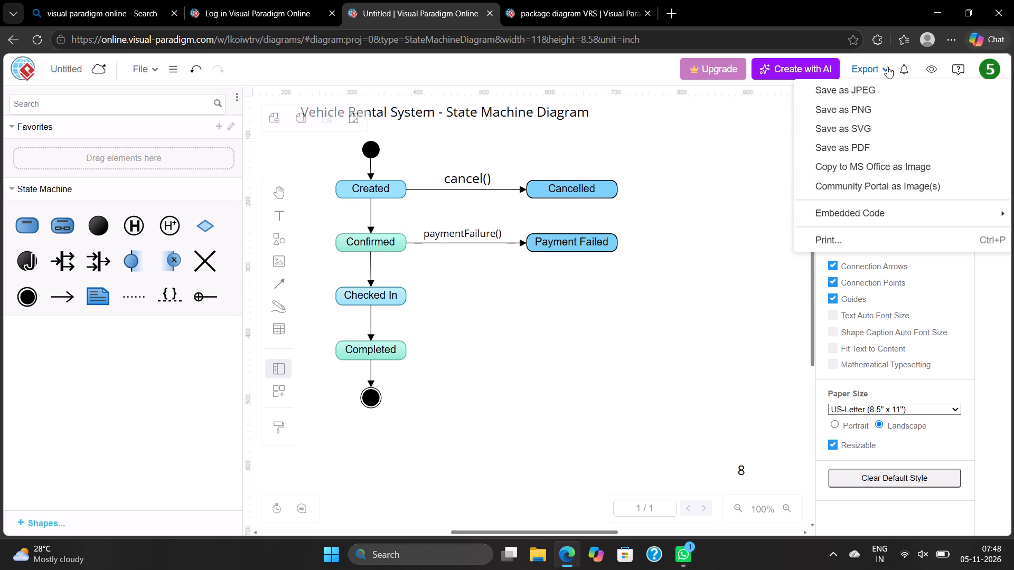
{"action": "left_click", "coordinate": [872, 110]}
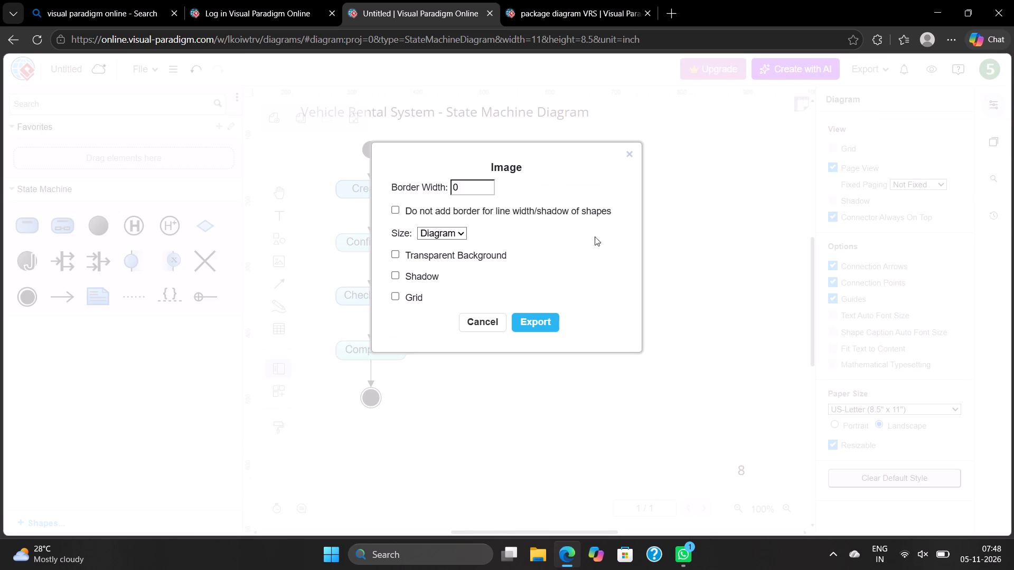
{"action": "left_click", "coordinate": [475, 184]}
{"action": "key", "text": "BackSpace"}
{"action": "type", "text": "50"}
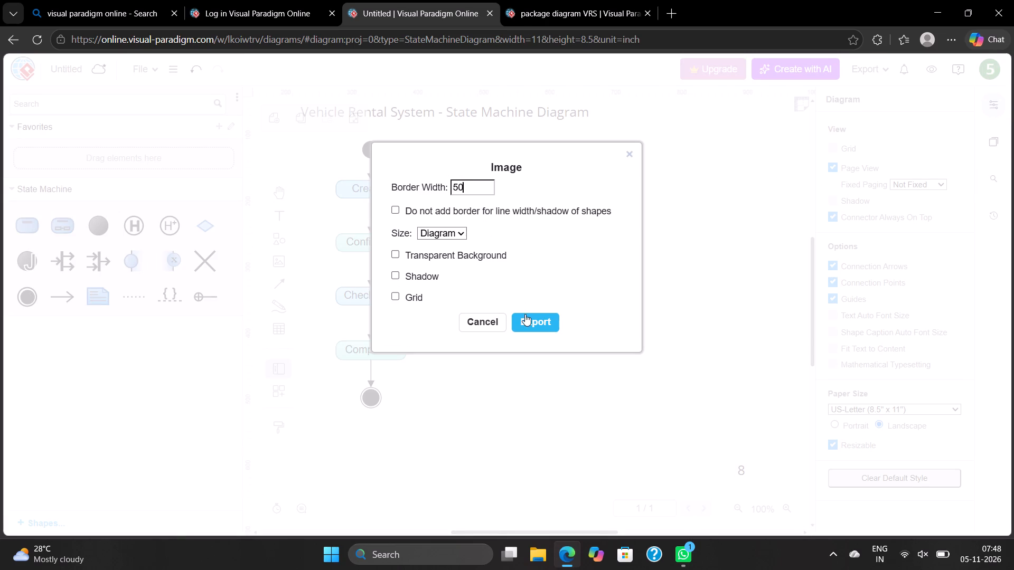
{"action": "left_click", "coordinate": [525, 317]}
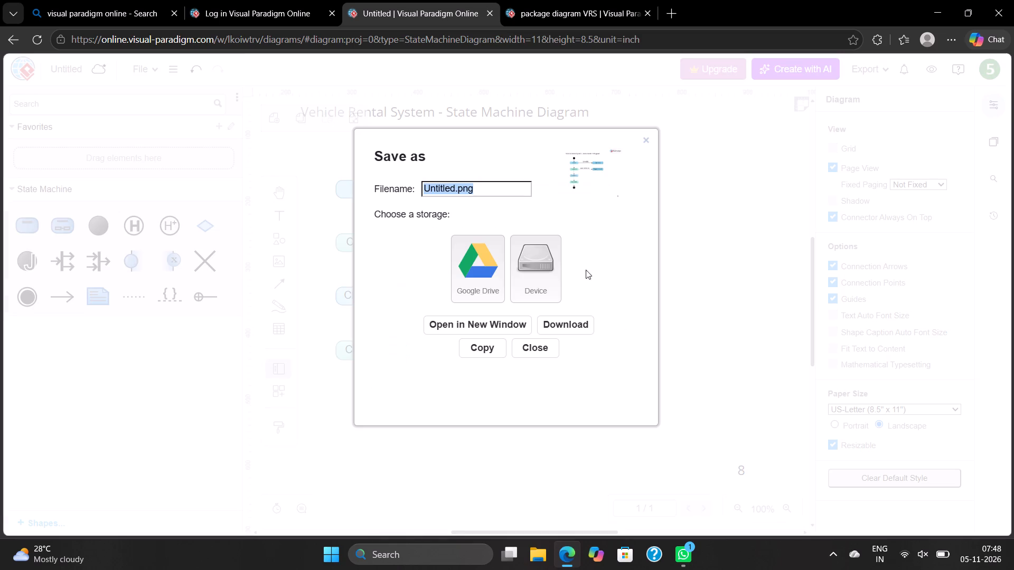
Name the exported image "State Machine Diagram VRS" and download it.
{"action": "key", "text": "BackSpace"}
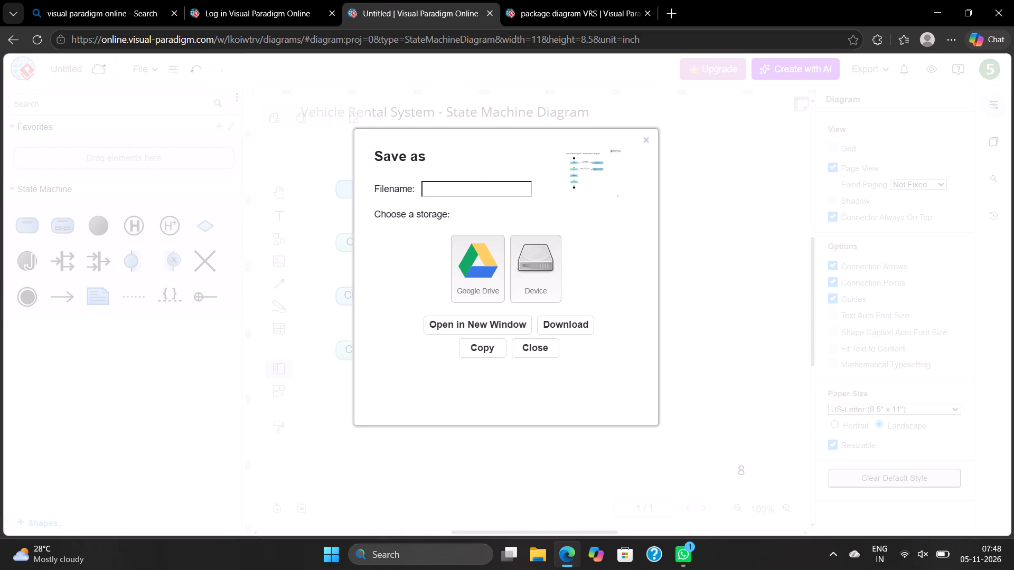
{"action": "type", "text": "State Machine Diagram"}
{"action": "key", "text": "space"}
{"action": "key", "text": "shift+v"}
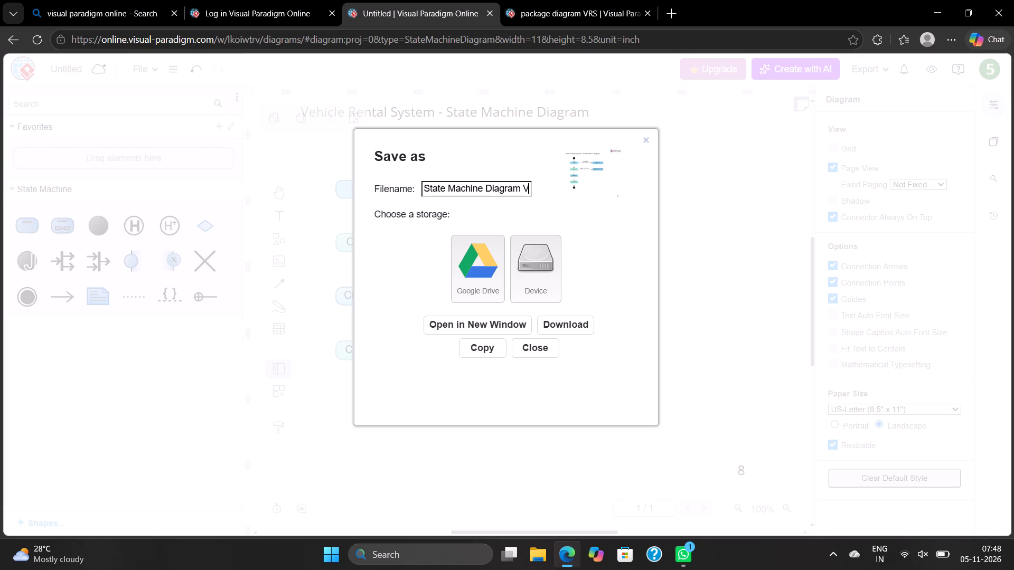
{"action": "key", "text": "shift+r"}
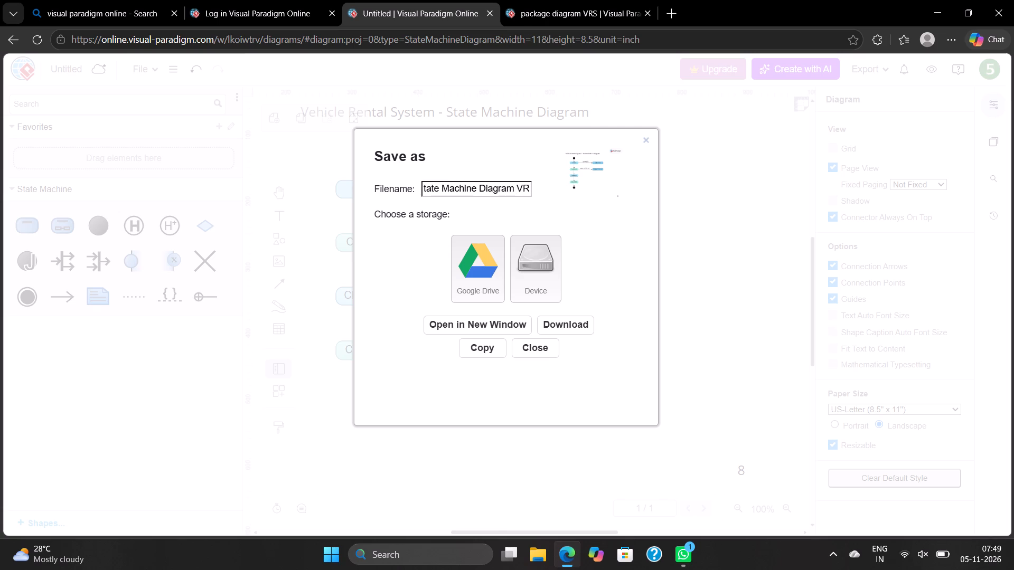
{"action": "key", "text": "shift+s"}
{"action": "left_click", "coordinate": [564, 327]}
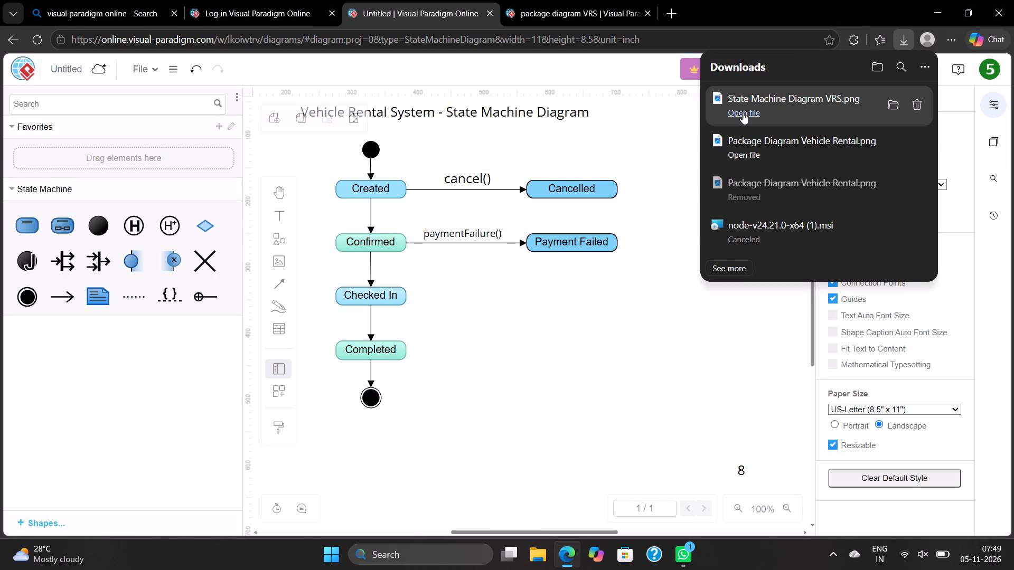
Open the downloaded state machine image to check it, and close it again.
{"action": "left_click", "coordinate": [743, 112]}
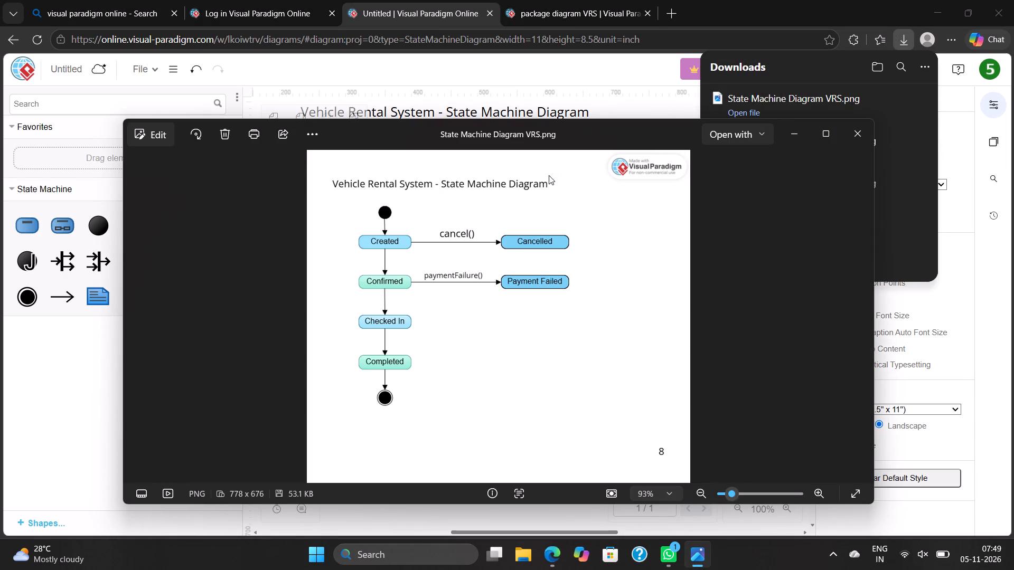
{"action": "left_click", "coordinate": [849, 123]}
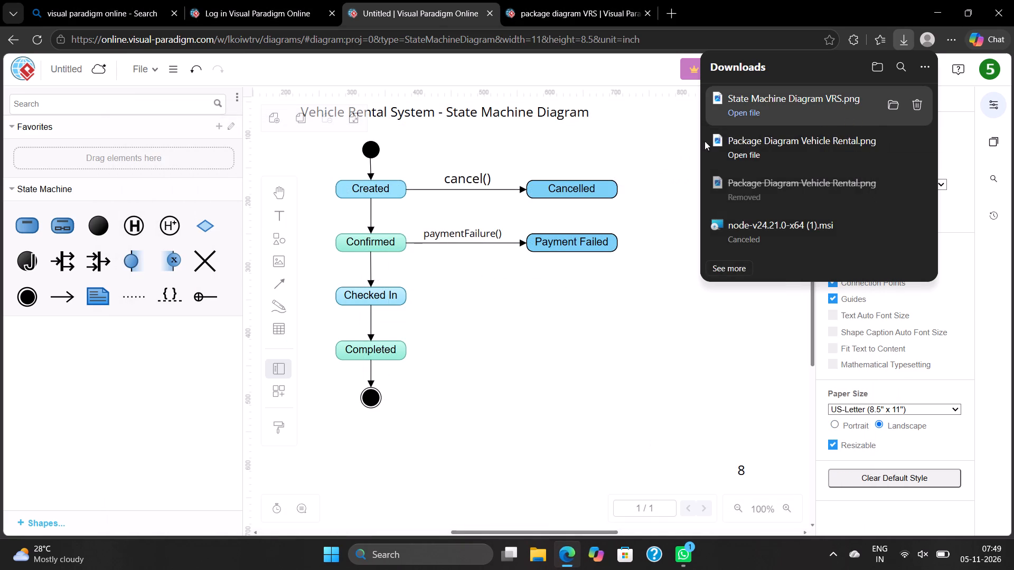
{"action": "left_click", "coordinate": [689, 140]}
Save the diagram to the Visual Paradigm Workspace, replacing the default file name with one starting with "State".
{"action": "key", "text": "ctrl+s"}
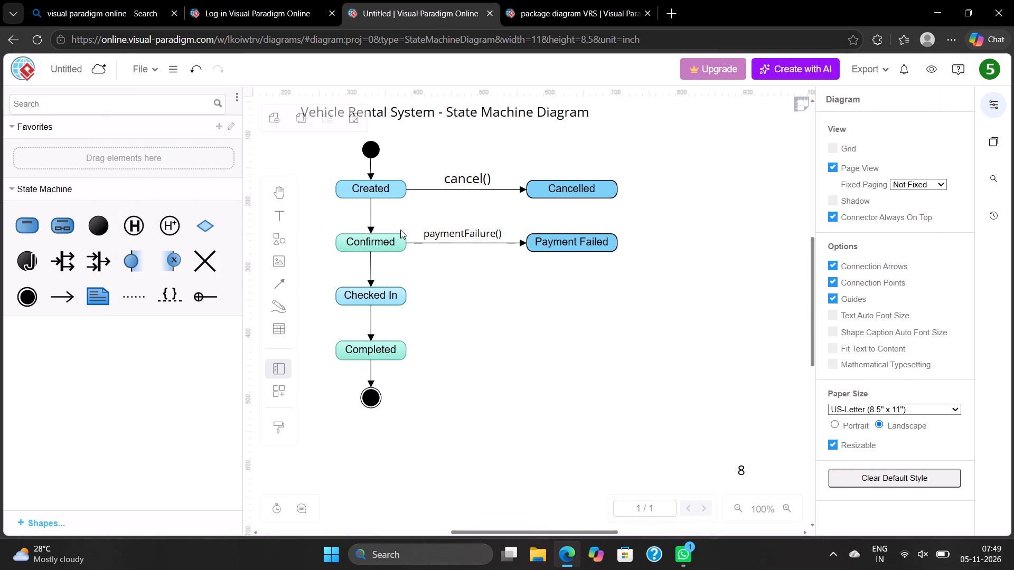
{"action": "left_click", "coordinate": [432, 214]}
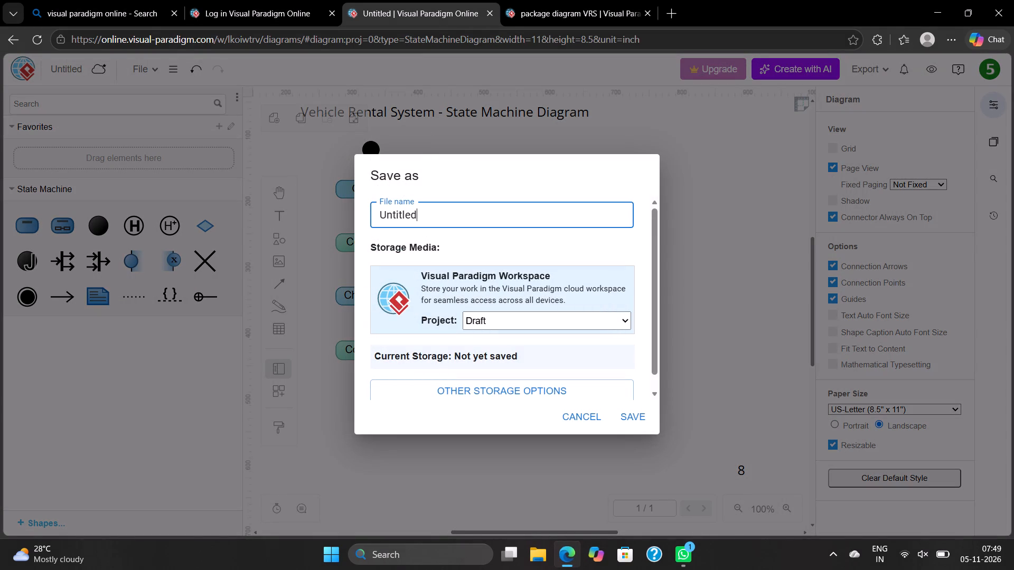
{"action": "key", "text": "BackSpace"}
{"action": "key", "text": "BackSpace"}
{"action": "key", "text": "BackSpace"}
{"action": "key", "text": "BackSpace"}
{"action": "key", "text": "BackSpace"}
{"action": "key", "text": "BackSpace"}
{"action": "key", "text": "BackSpace"}
{"action": "key", "text": "BackSpace"}
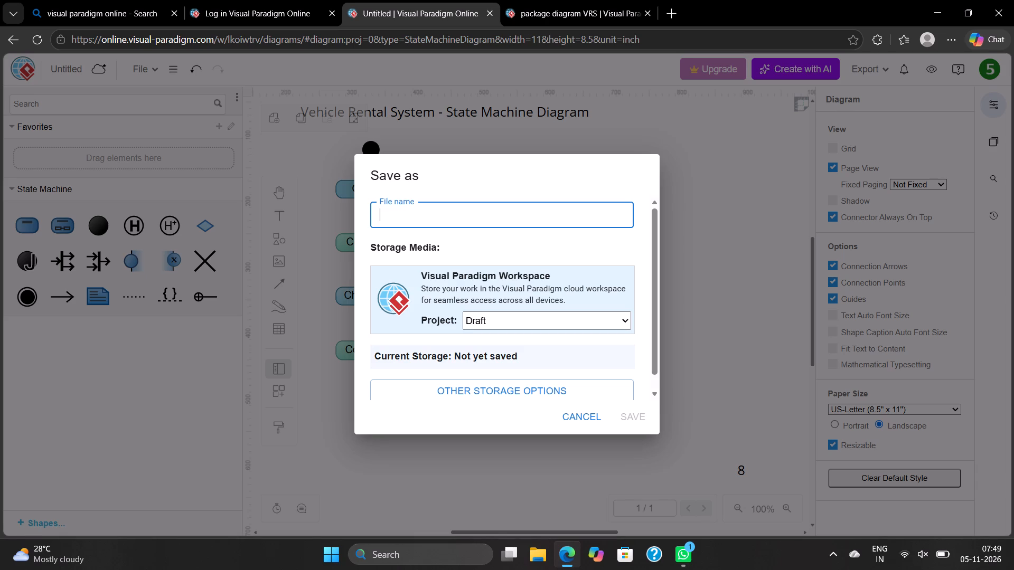
{"action": "key", "text": "shift+v"}
{"action": "key", "text": "e"}
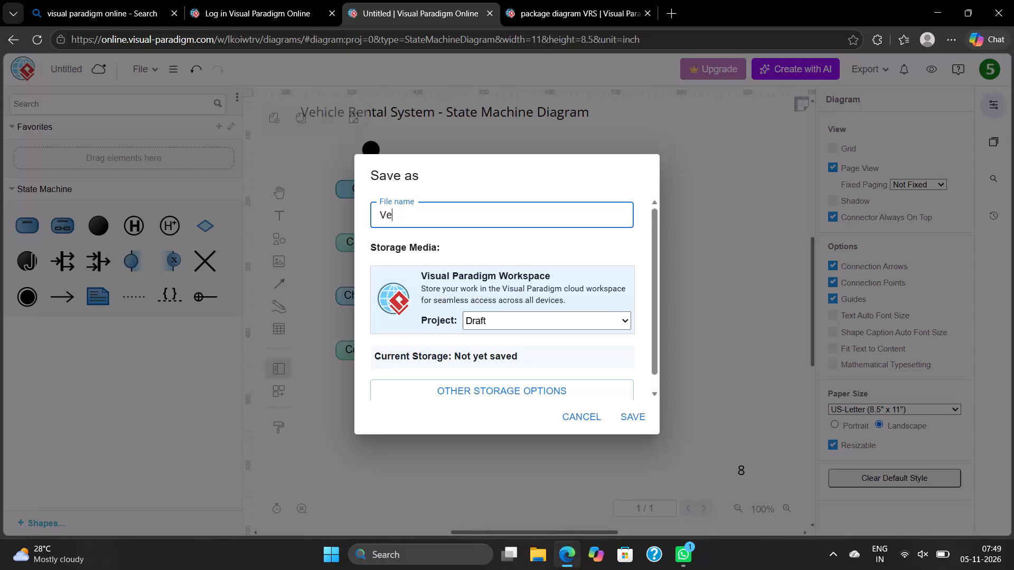
{"action": "key", "text": "BackSpace"}
{"action": "key", "text": "BackSpace"}
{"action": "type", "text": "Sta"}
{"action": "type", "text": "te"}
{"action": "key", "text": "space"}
Complete the file name as "State Machine Daigram VRS" and save the diagram to the Draft project in the Visual Paradigm Workspace.
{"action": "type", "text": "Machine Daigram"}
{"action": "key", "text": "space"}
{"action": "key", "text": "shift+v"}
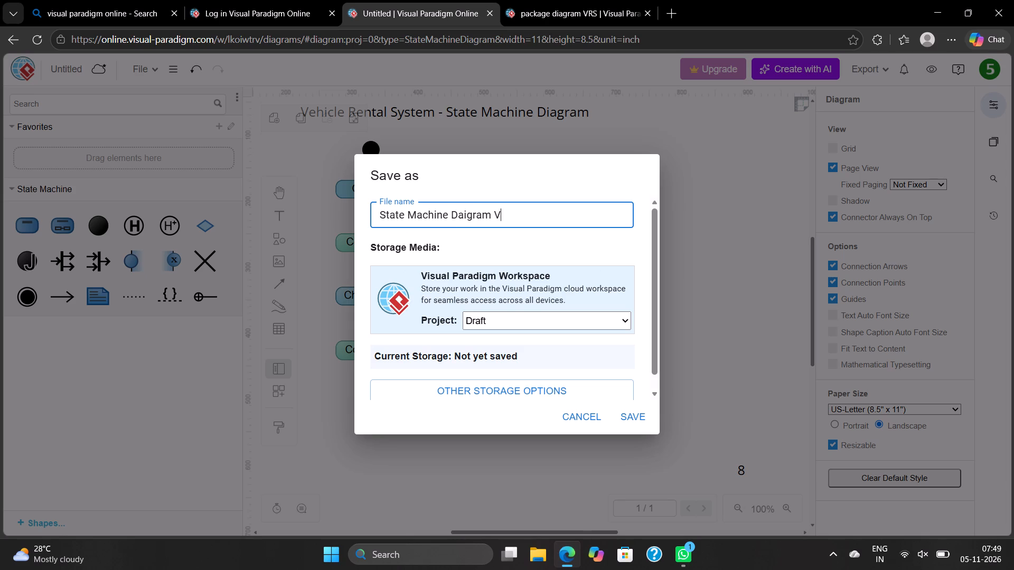